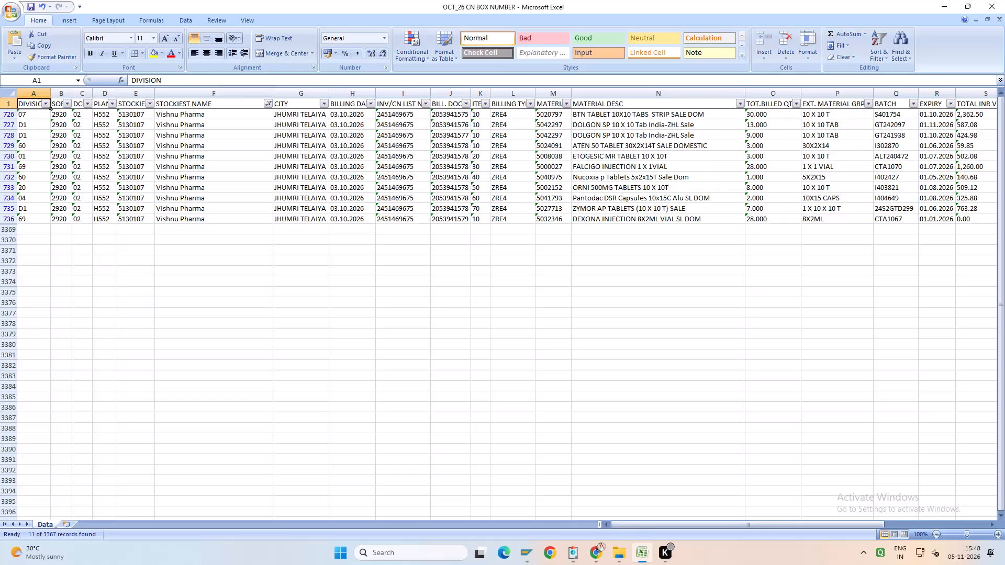
Go to the BOX NO. heading at the end of the header row and save the OCT_26 CN BOX NUMBER workbook.
left_click(598, 100)
key("ctrl+Right")
key("ctrl+s")
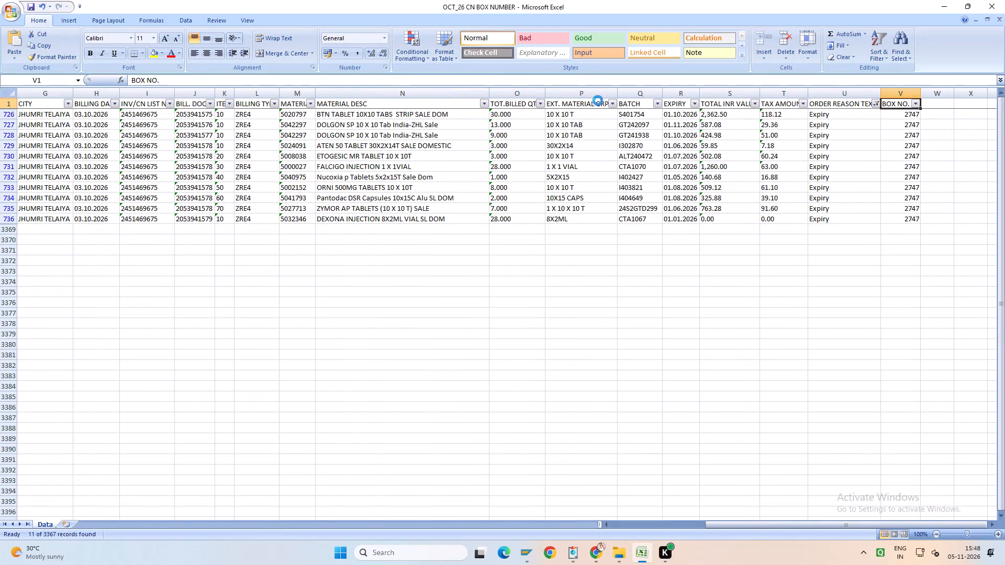
key("ctrl+s")
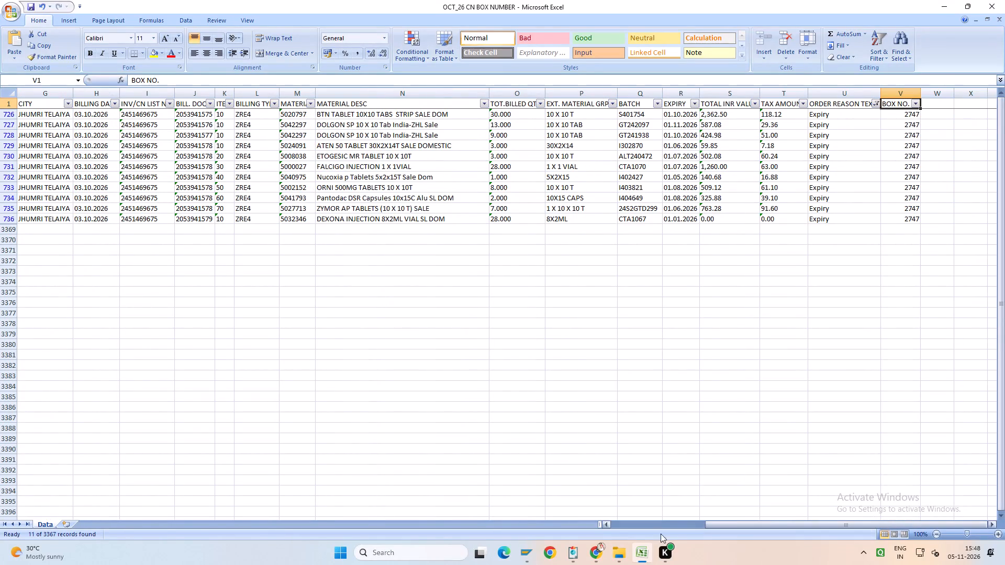
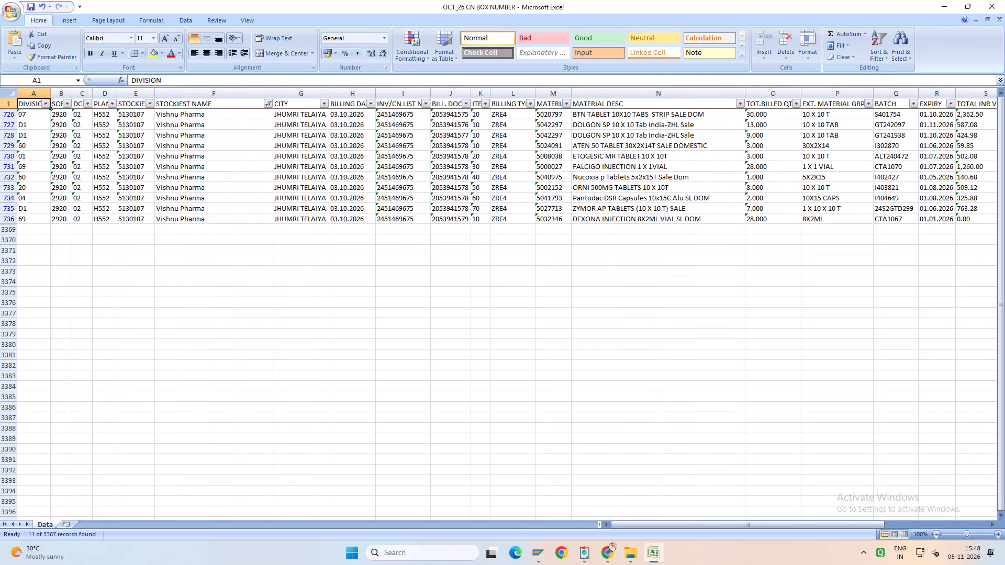
Save the OCT_26 CN BOX NUMBER workbook.
key("ctrl+s")
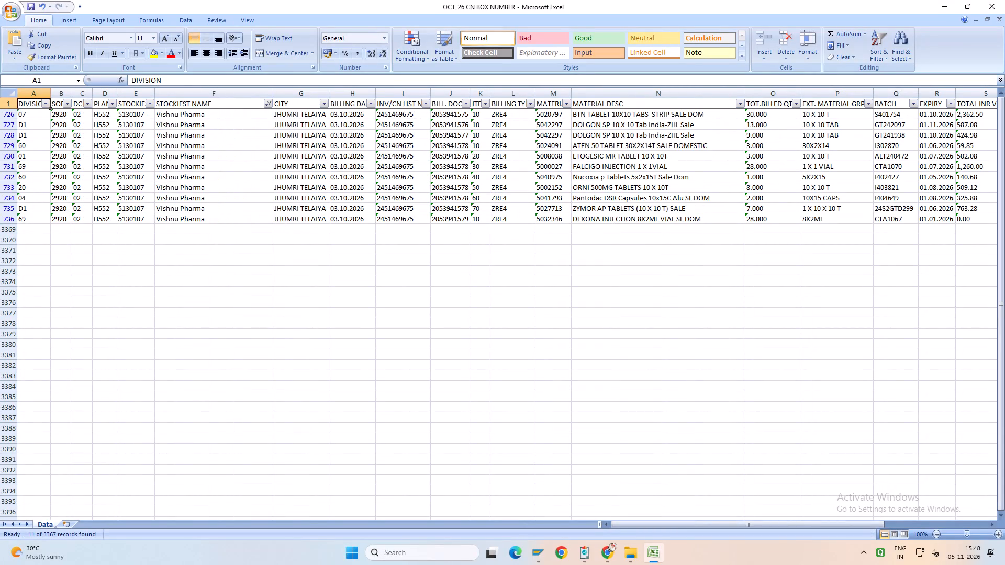
Filter the STOCKIEST NAME column to show only NAMDHARI GENERAL STORES.
left_click(271, 104)
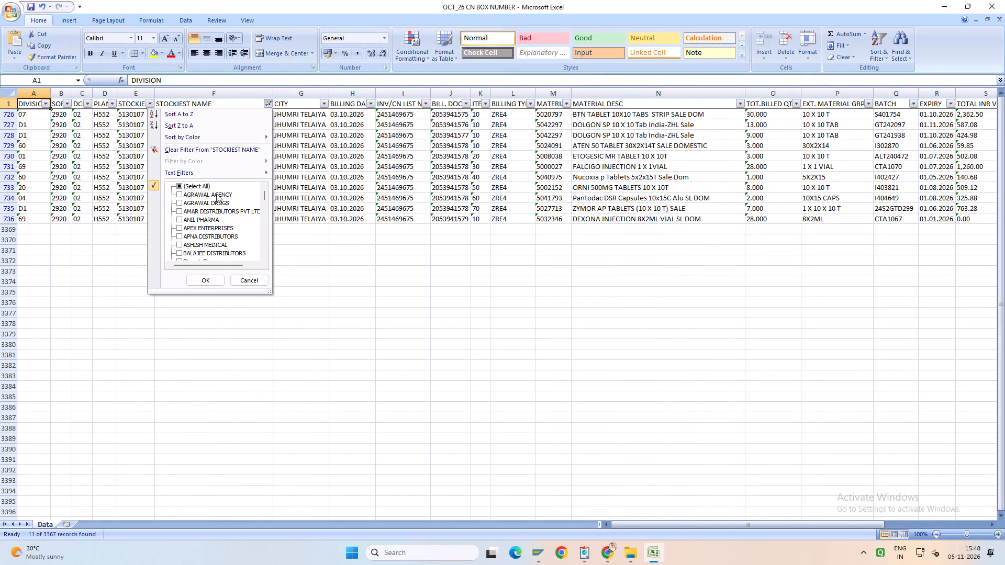
left_click(200, 188)
left_click(205, 188)
key("n")
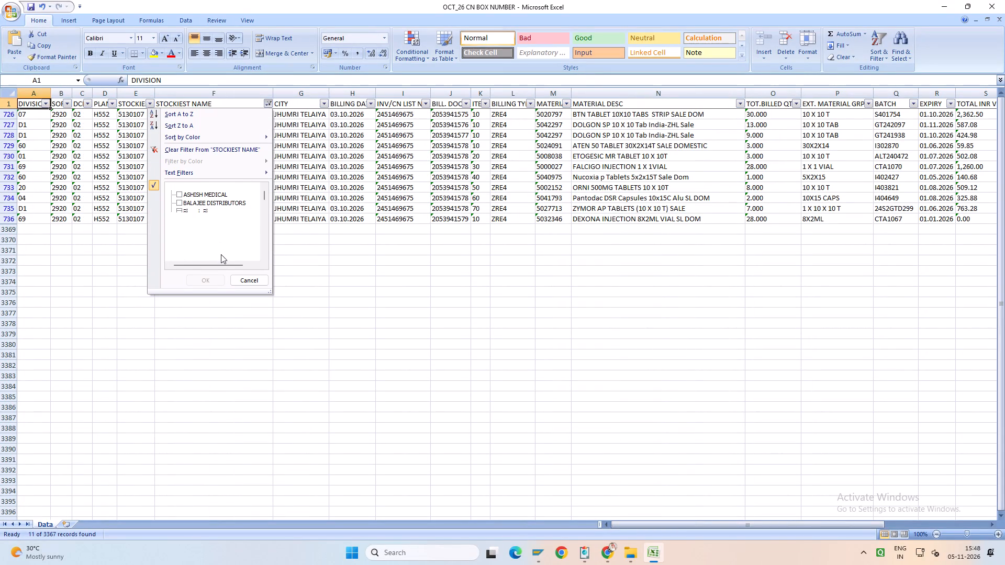
left_click(221, 254)
left_click(216, 278)
scroll(216, 278, "up", 4)
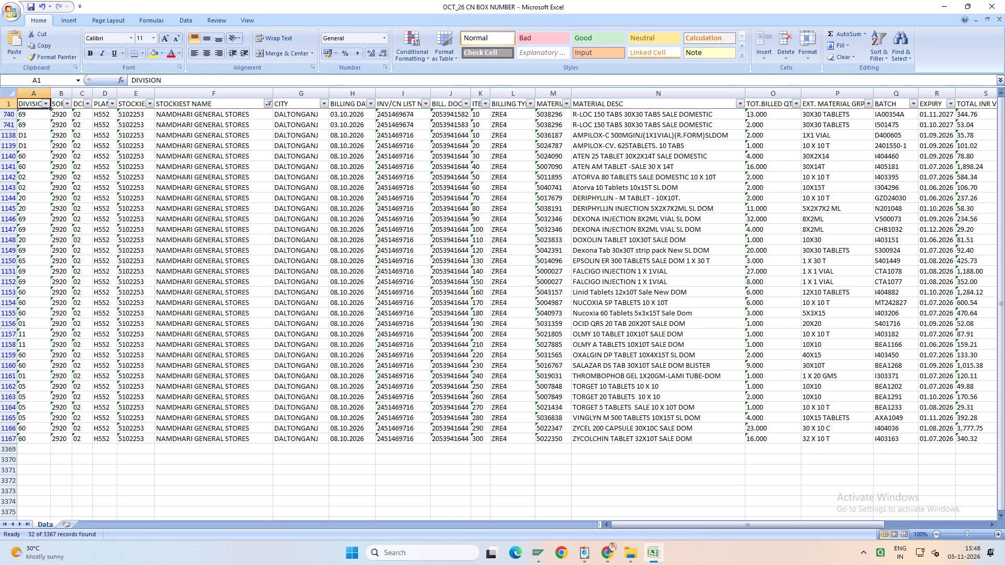
left_click(464, 105)
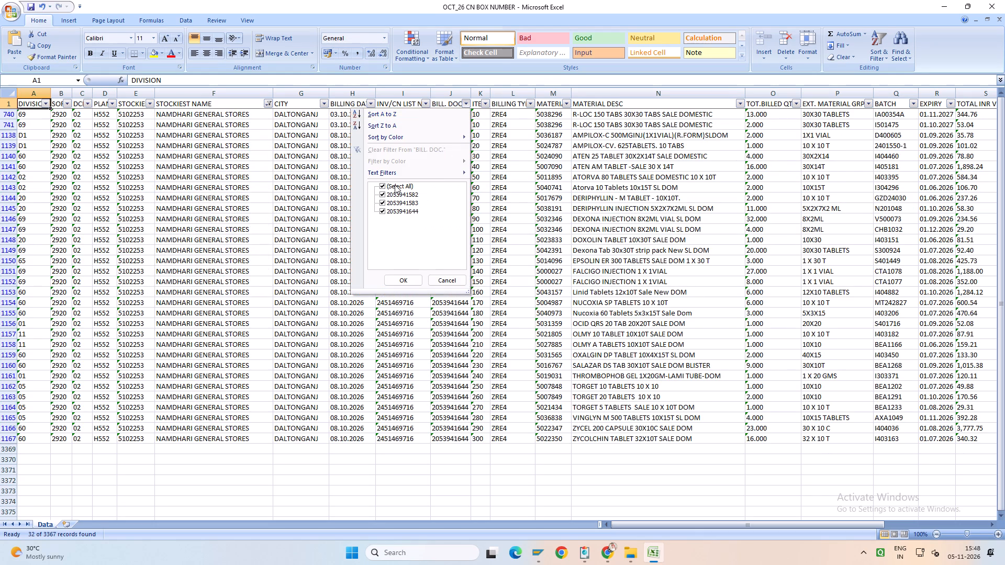
left_click(404, 211)
left_click(407, 281)
scroll(407, 281, "up", 5)
Enter box number 2748 in the BOX NO. column for both filtered NAMDHARI GENERAL STORES records.
left_click(628, 106)
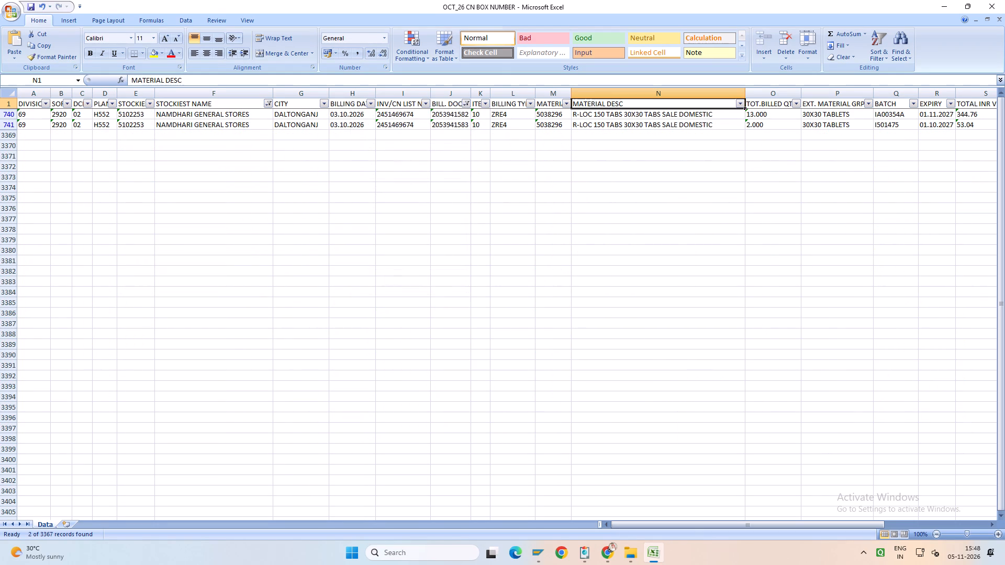
key("Down")
key("ctrl+shift+Down")
key("Up")
key("ctrl+Right")
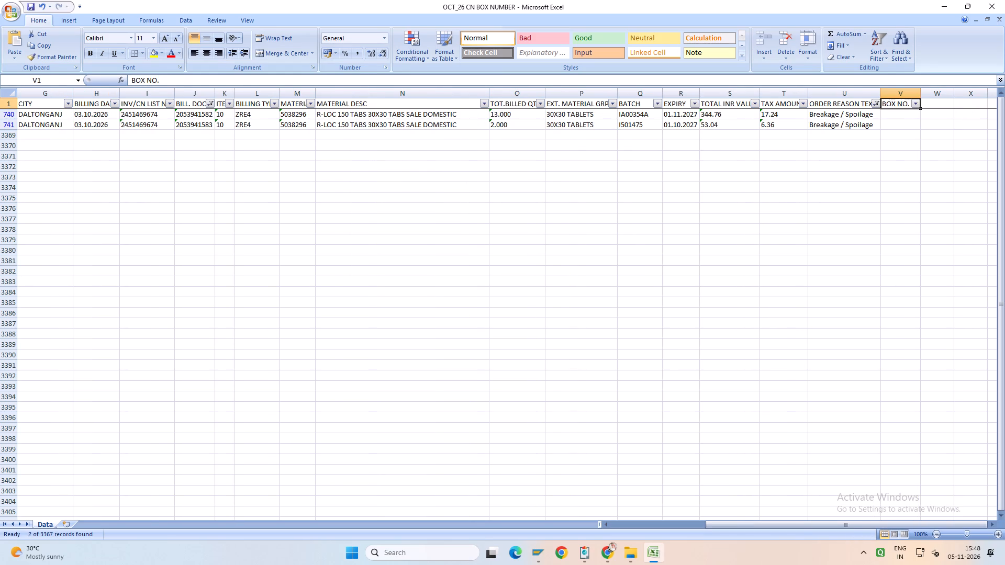
key("Down")
type("2748")
key("Up")
key("Down")
key("shift+Down")
key("ctrl+d")
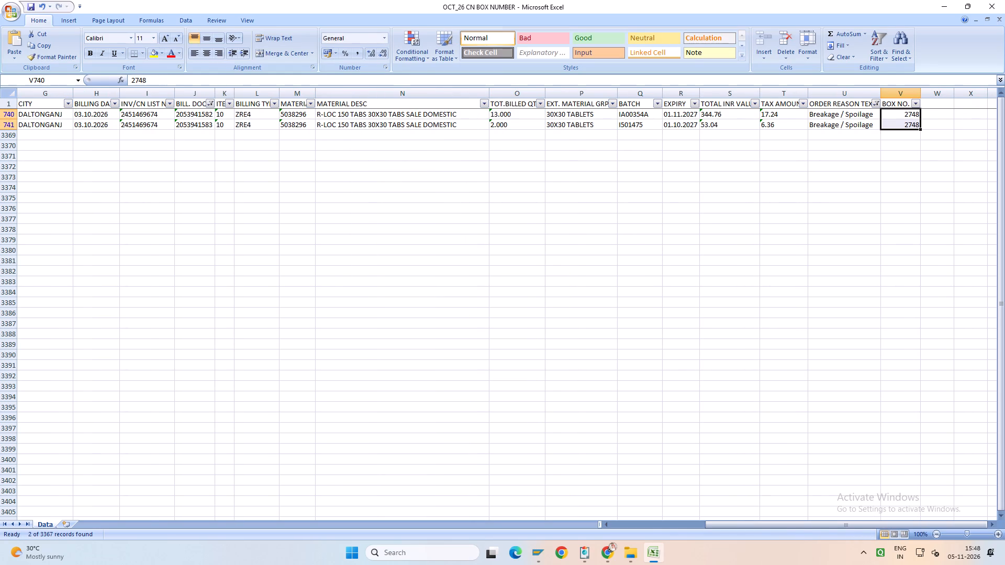
Save the workbook and return to the DIVISION heading at the start of the header row.
key("ctrl+s")
key("ctrl+s")
key("ctrl+s")
key("ctrl+s")
key("ctrl+s")
key("ctrl+s")
key("ctrl+Up")
key("ctrl+Left")
key("ctrl+s")
key("ctrl+s")
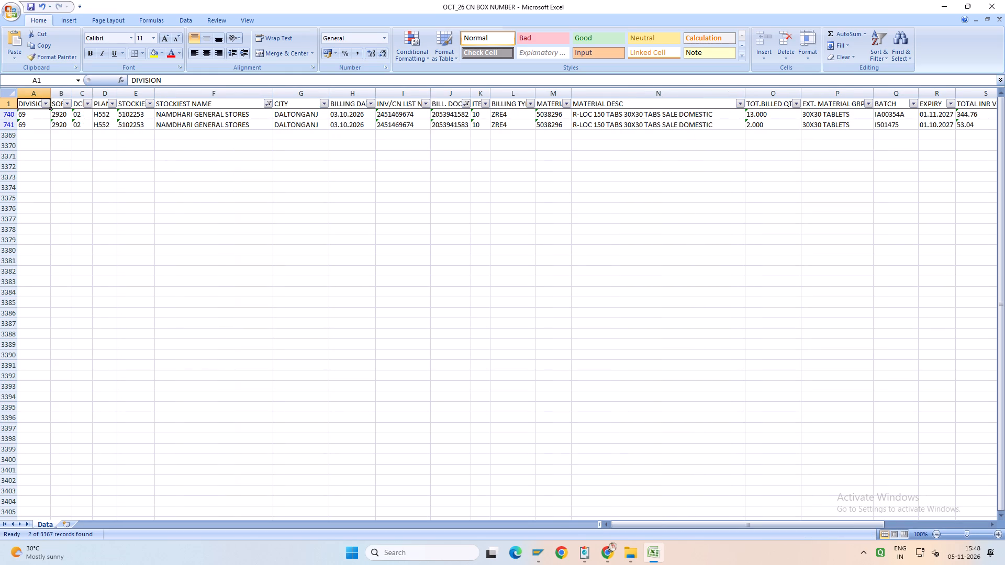
Reselect all billing documents in the BILL. DOC. filter and save the workbook.
left_click(466, 103)
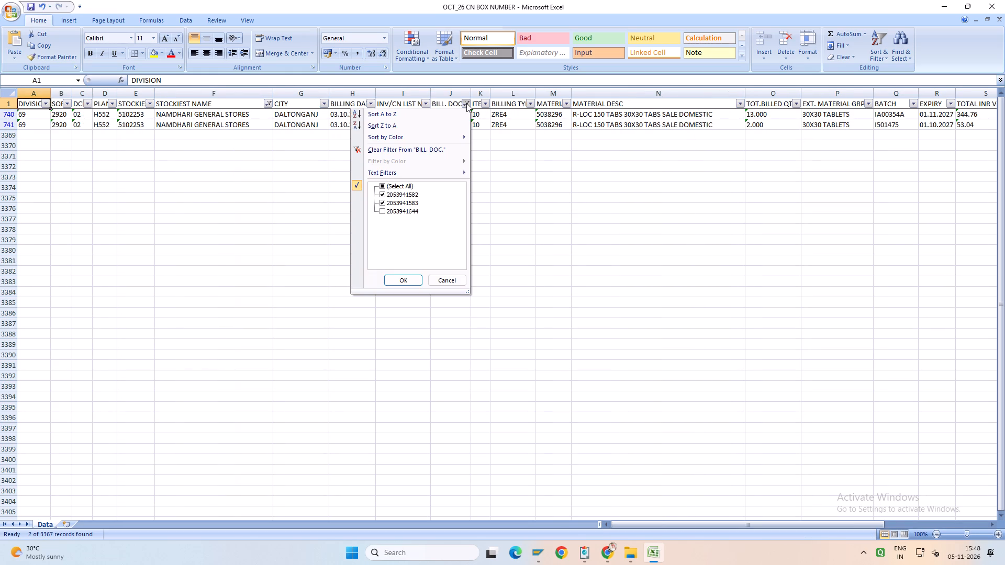
left_click(406, 187)
left_click(400, 282)
scroll(400, 282, "up", 6)
key("ctrl+s")
key("ctrl+s")
key("ctrl+s")
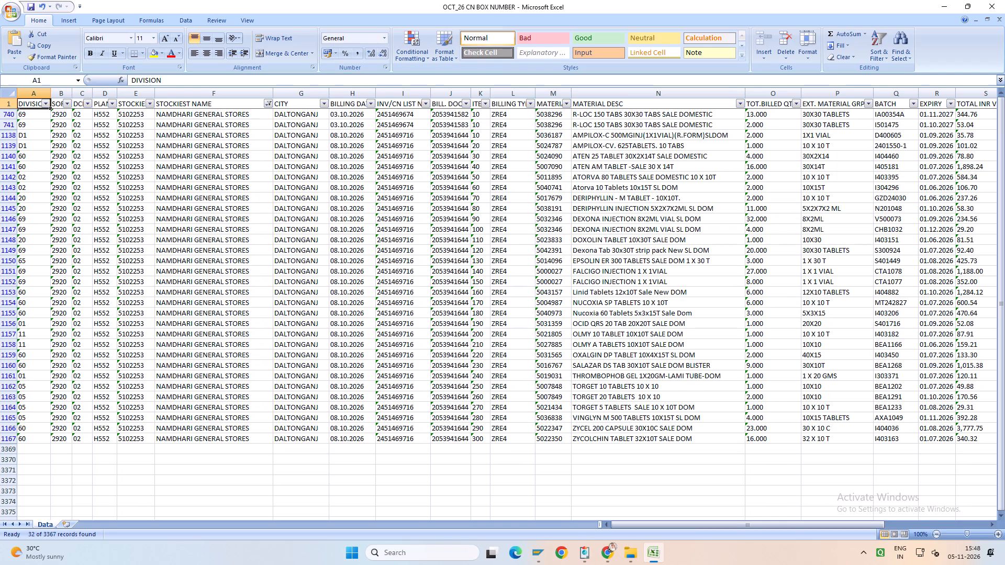
key("ctrl+s")
key("ctrl+s")
key("ctrl+s")
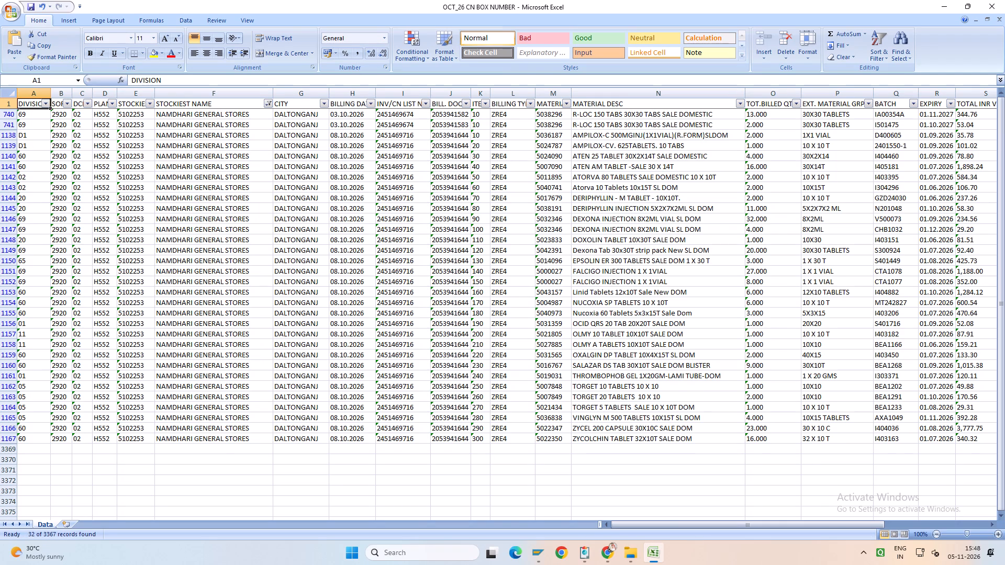
Change the STOCKIEST NAME filter to show only M/S NEW POOJA STORES.
left_click(265, 104)
left_click(197, 186)
left_click(202, 187)
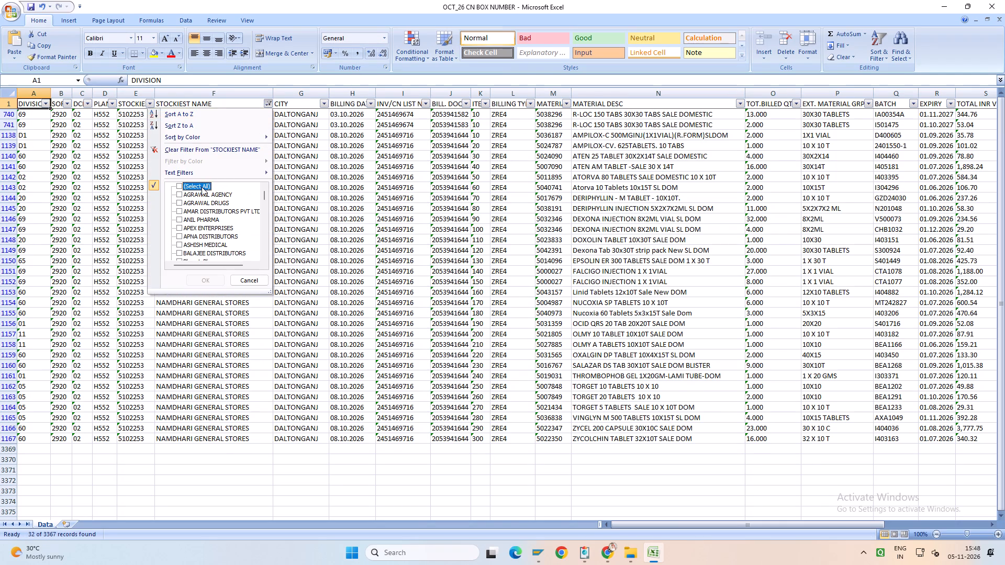
key("n")
key("n")
key("n")
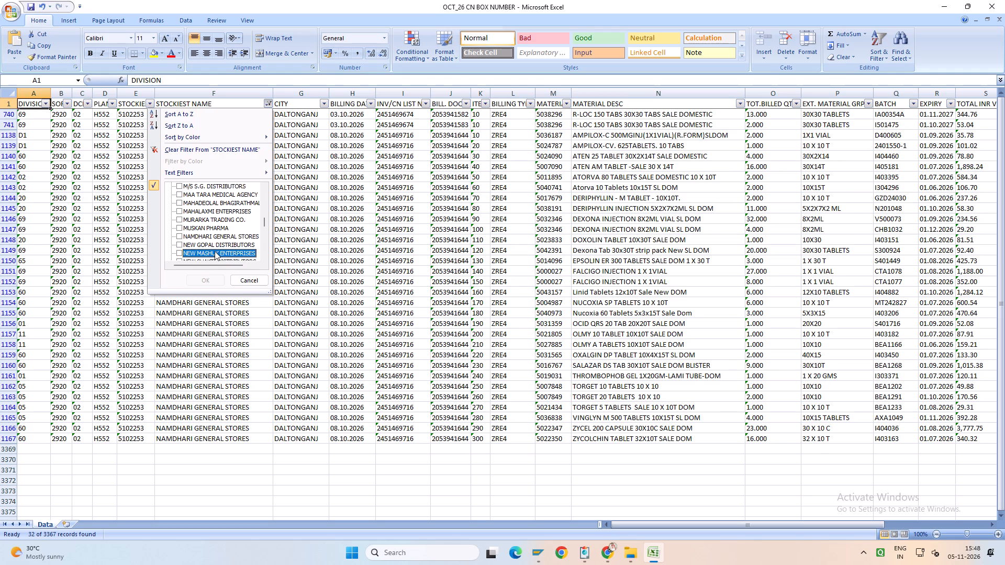
key("n")
type("NN")
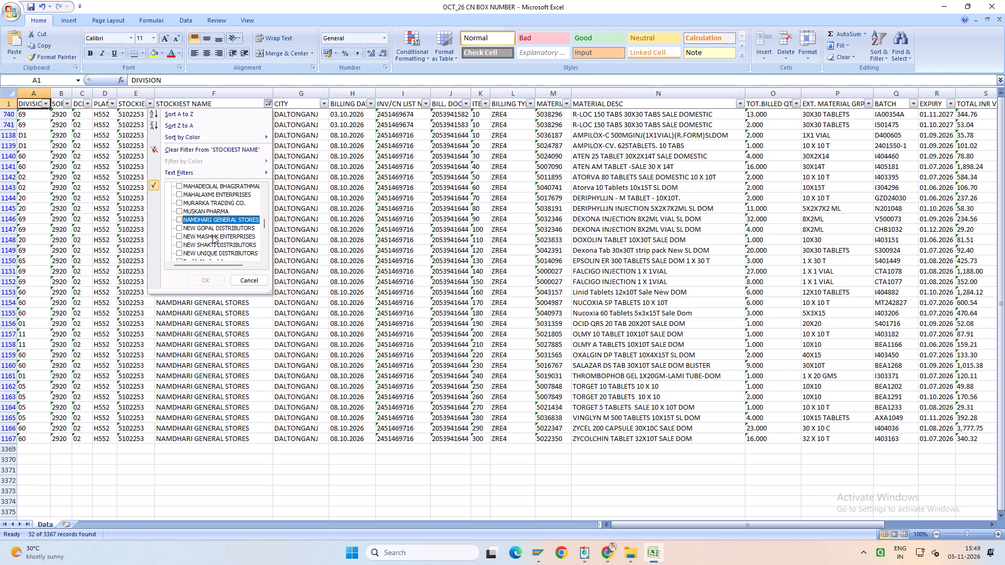
type("POO")
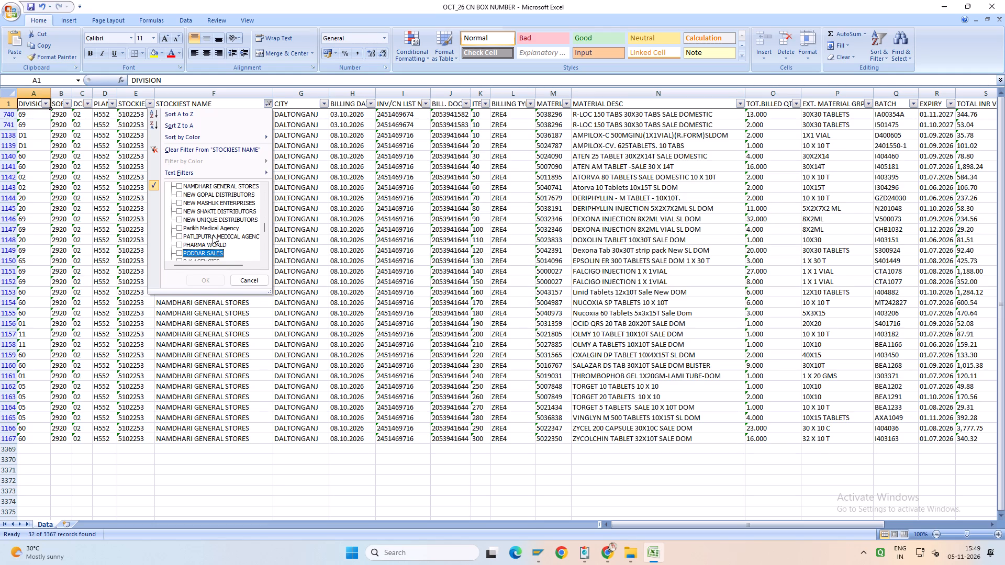
key("p")
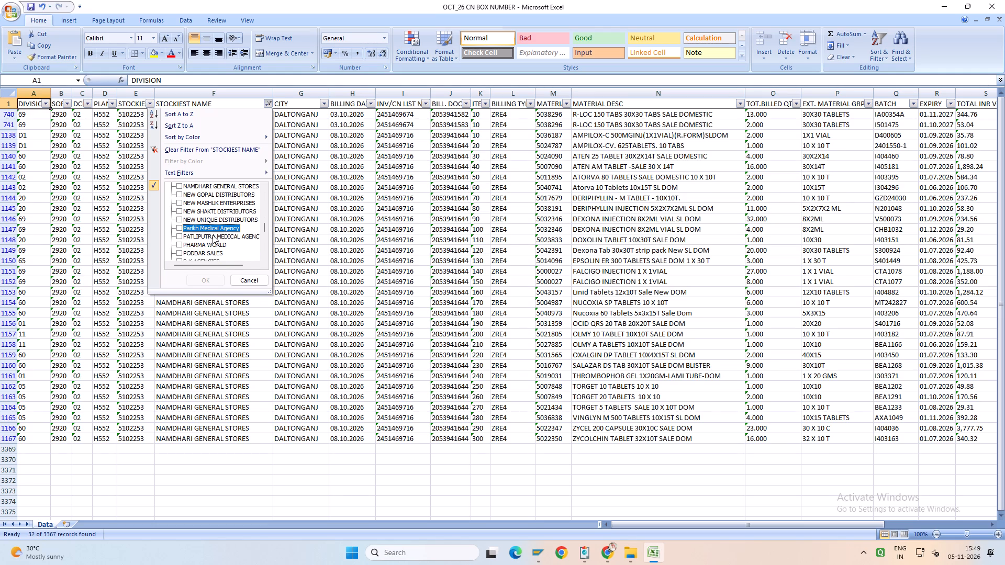
type("PPPPPPP")
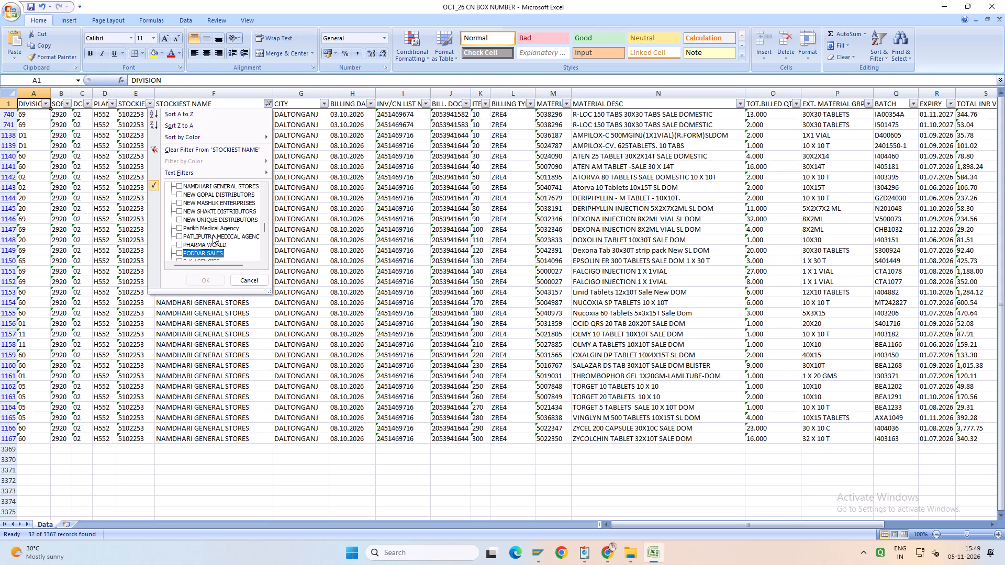
type("MMMM")
scroll(213, 235, "up", 20)
scroll(213, 235, "up", 4)
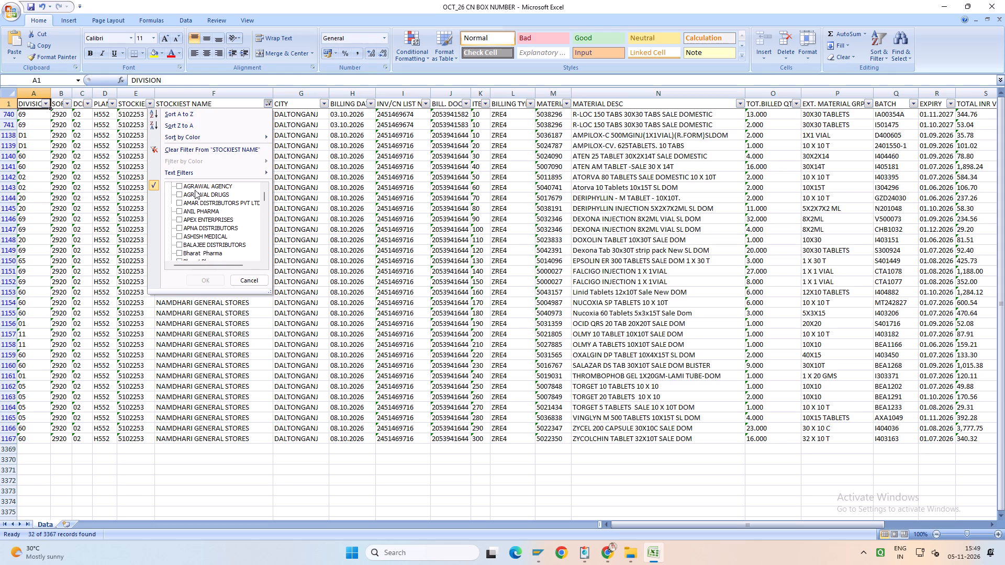
left_click(196, 186)
left_click(200, 186)
key("m")
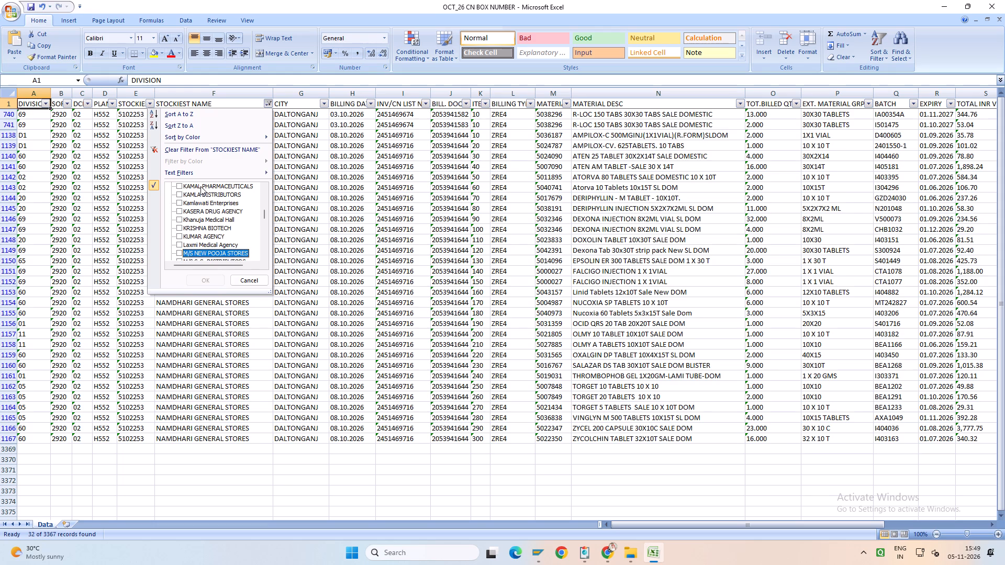
left_click(221, 251)
left_click(216, 283)
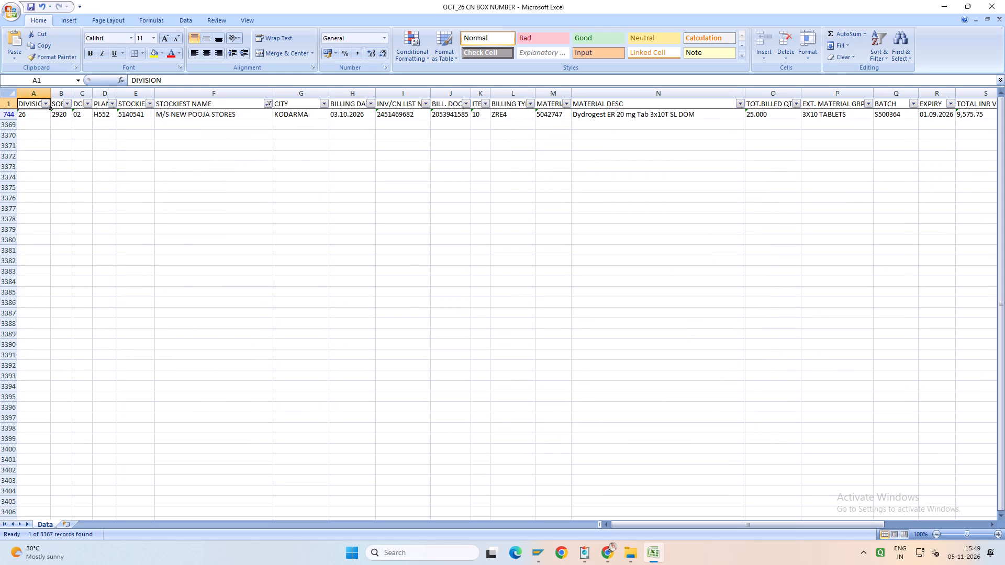
scroll(216, 283, "up", 5)
scroll(443, 136, "up", 4)
Enter box number 2749 for the M/S NEW POOJA STORES record, return to the DIVISION heading and save the workbook.
left_click(461, 111)
key("ctrl+Right")
key("Right")
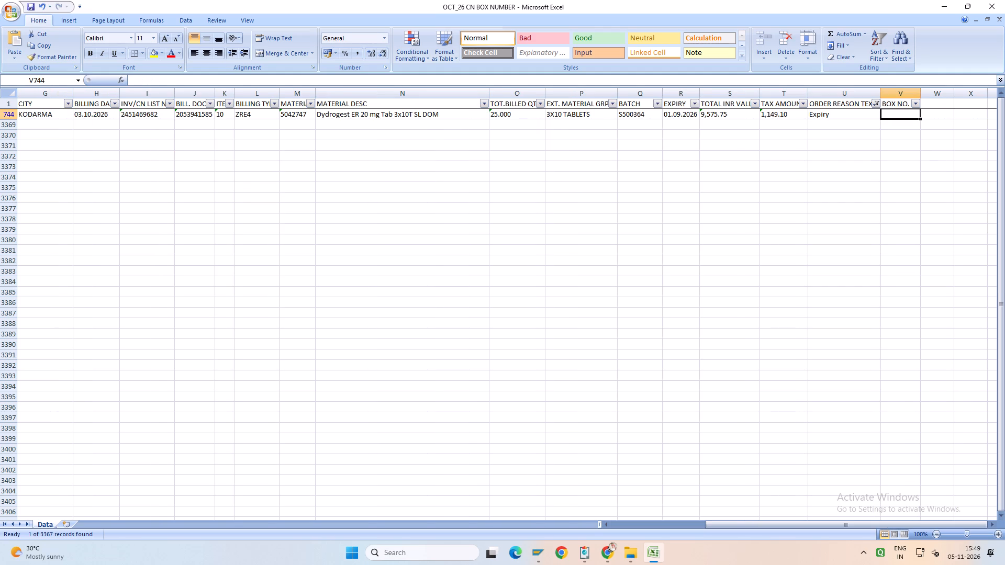
type("2749")
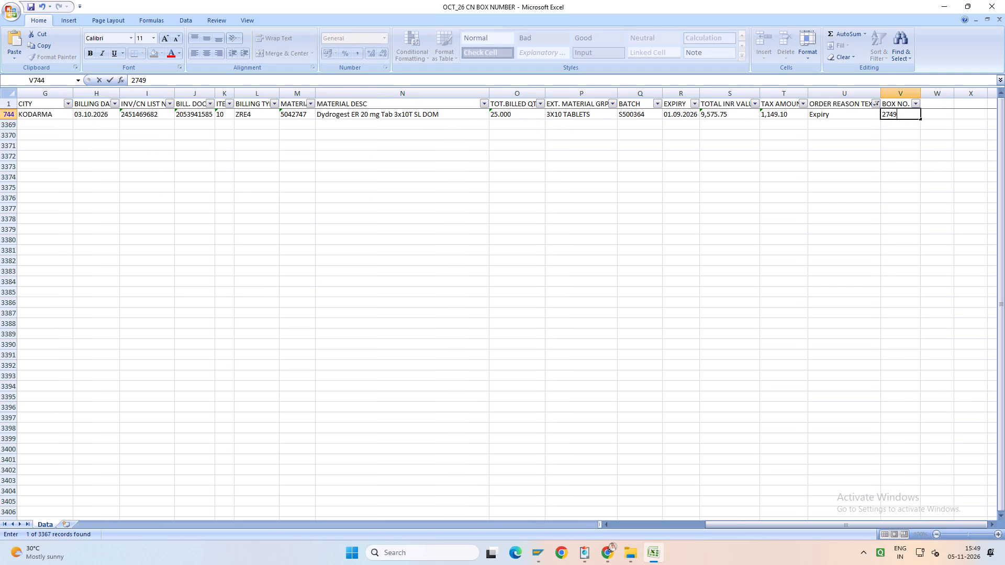
key("ctrl+s")
key("ctrl+s")
key("ctrl+s")
key("ctrl+s")
key("ctrl+Up")
key("ctrl+Left")
key("ctrl+s")
key("ctrl+s")
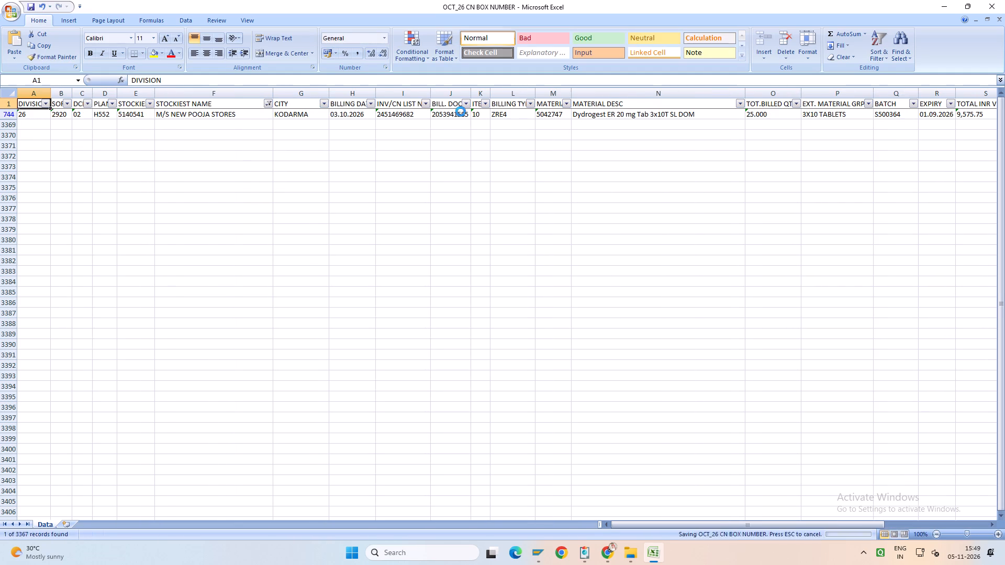
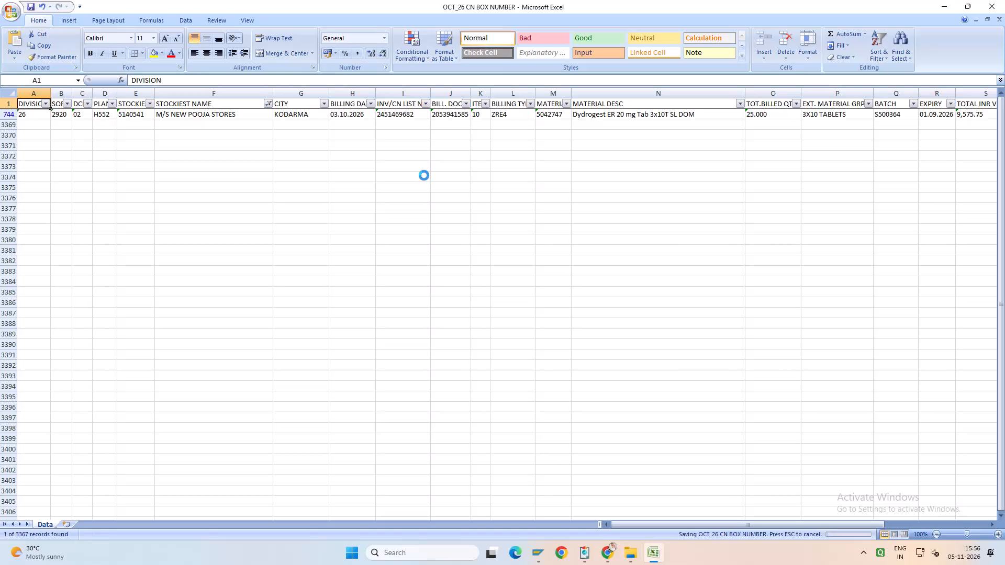
Save the OCT_26 CN BOX NUMBER workbook.
key("ctrl+s")
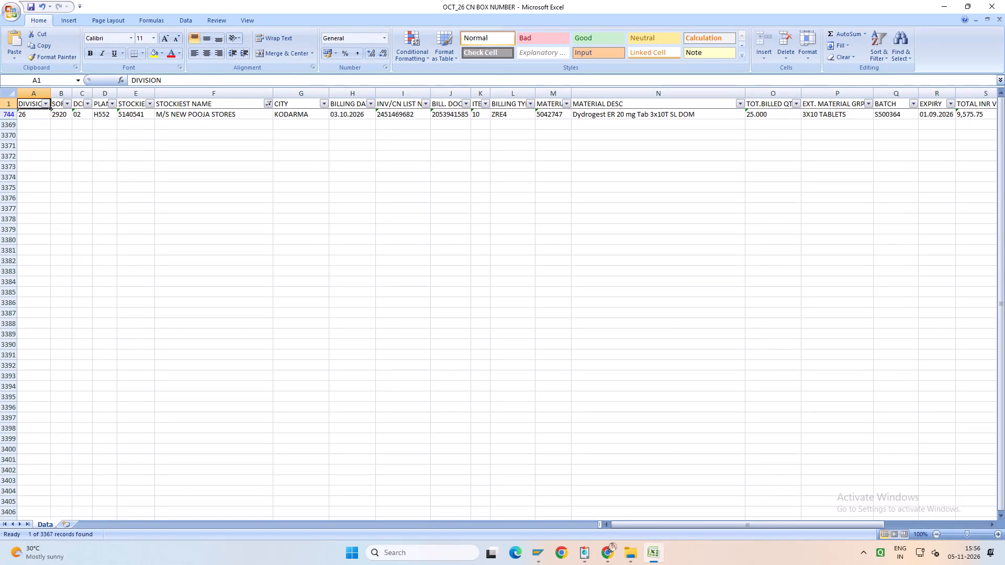
Switch to Novus Optra and start a new order in the Order Register for customer J M V PHARMACEUTICALS, JAMSHEDPUR.
left_click(581, 554)
left_click(452, 199)
left_click(457, 213)
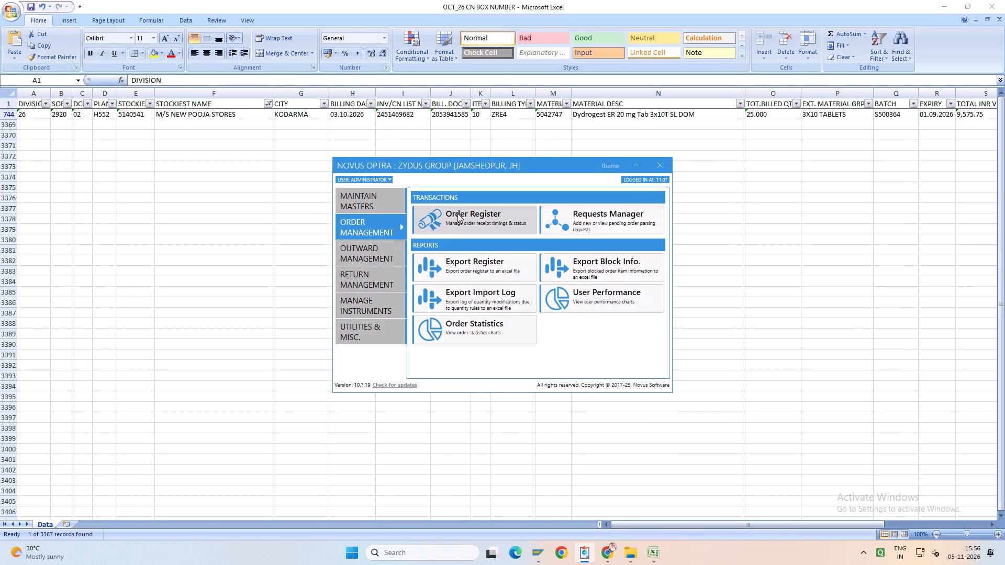
left_click(363, 393)
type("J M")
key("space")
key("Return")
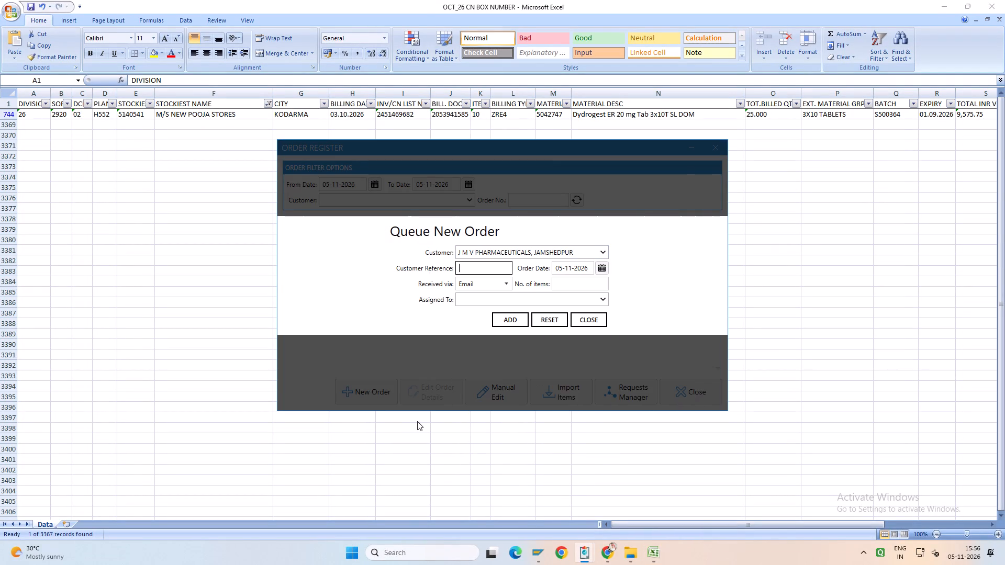
Add the new order with customer reference LOCAL and 50 items, assigned to ASHISH, and close the order entry form.
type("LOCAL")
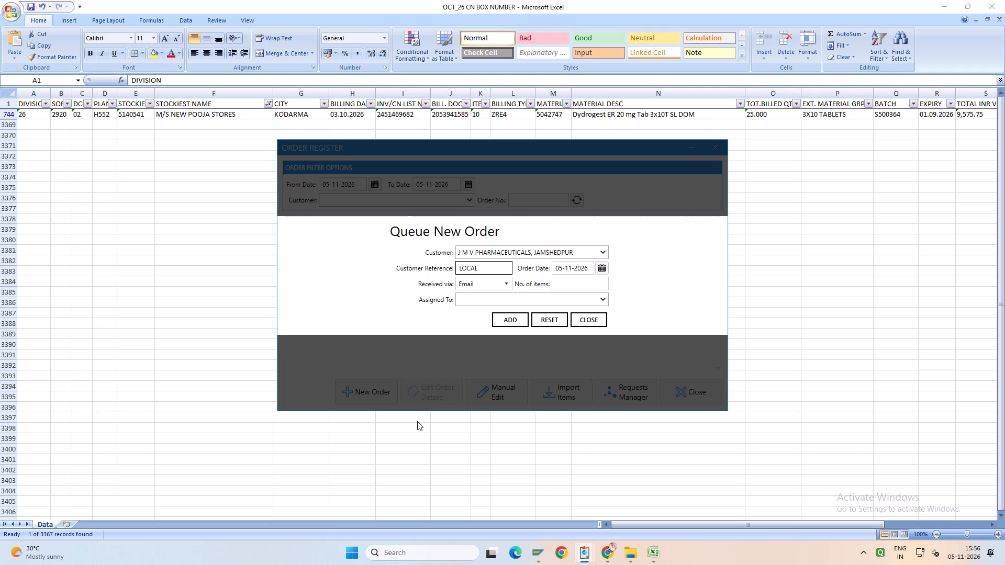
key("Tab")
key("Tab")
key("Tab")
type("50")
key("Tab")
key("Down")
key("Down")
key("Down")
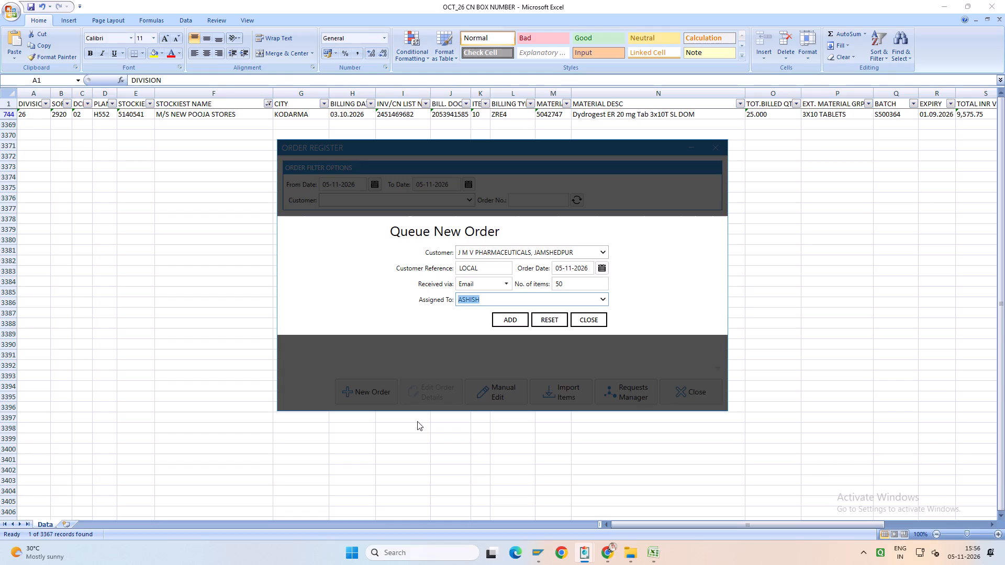
left_click(503, 321)
left_click(578, 321)
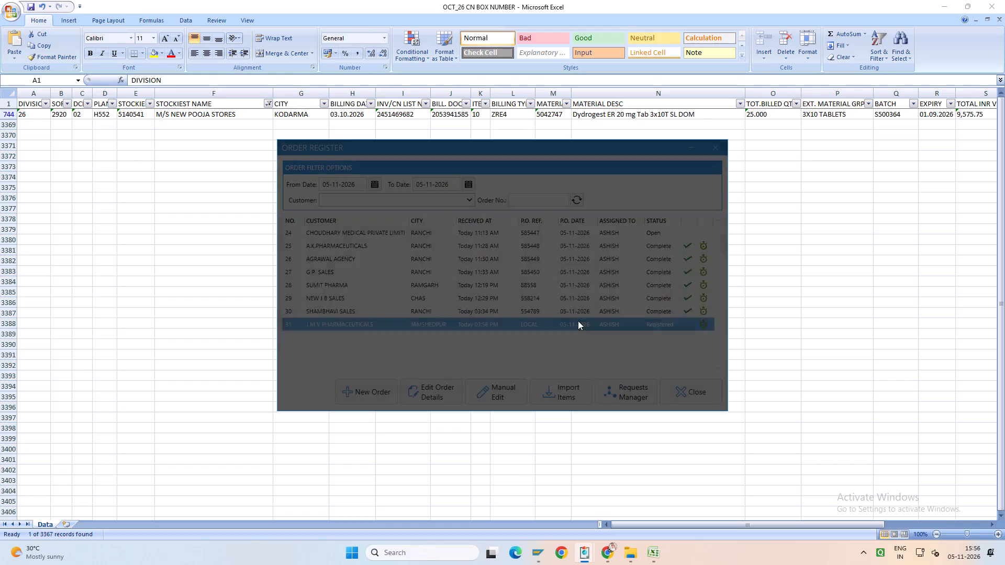
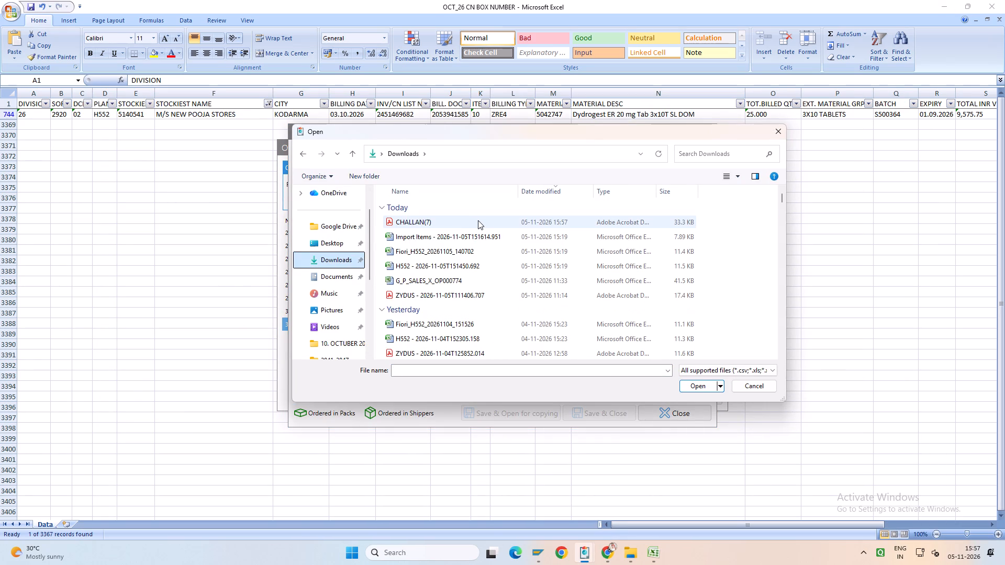
Import the order items from the CHALLAN(7) PDF in Downloads into the J M V PHARMACEUTICALS order.
double_click(478, 220)
left_click(696, 205)
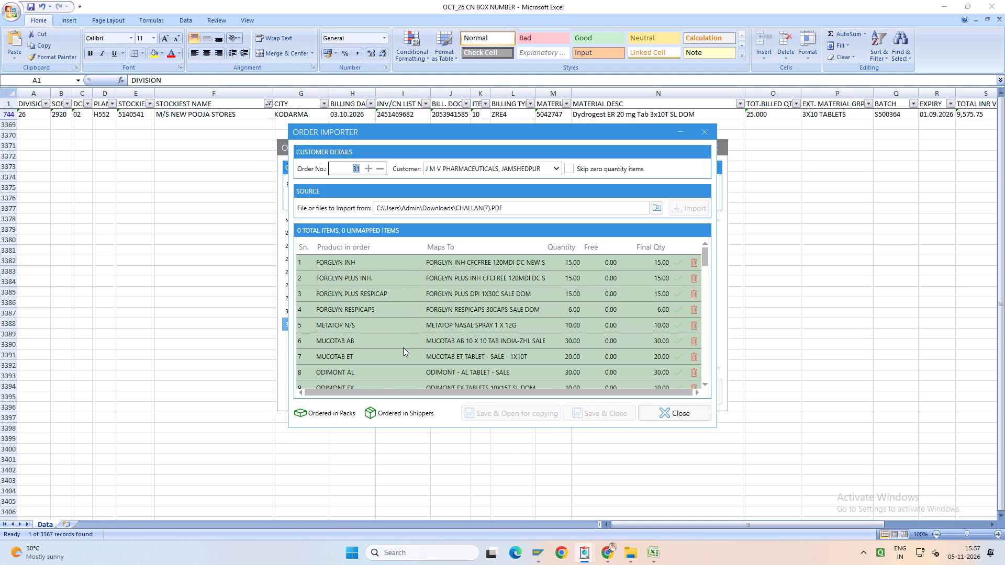
Delete the MILIANA TAB line from the imported order items and confirm the removal.
scroll(403, 347, "down", 2)
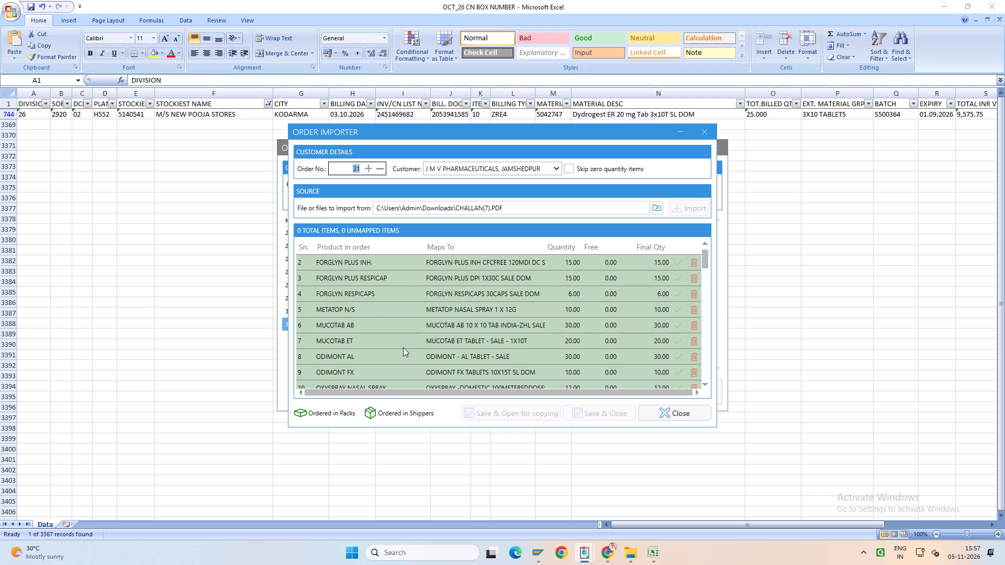
scroll(403, 347, "down", 1)
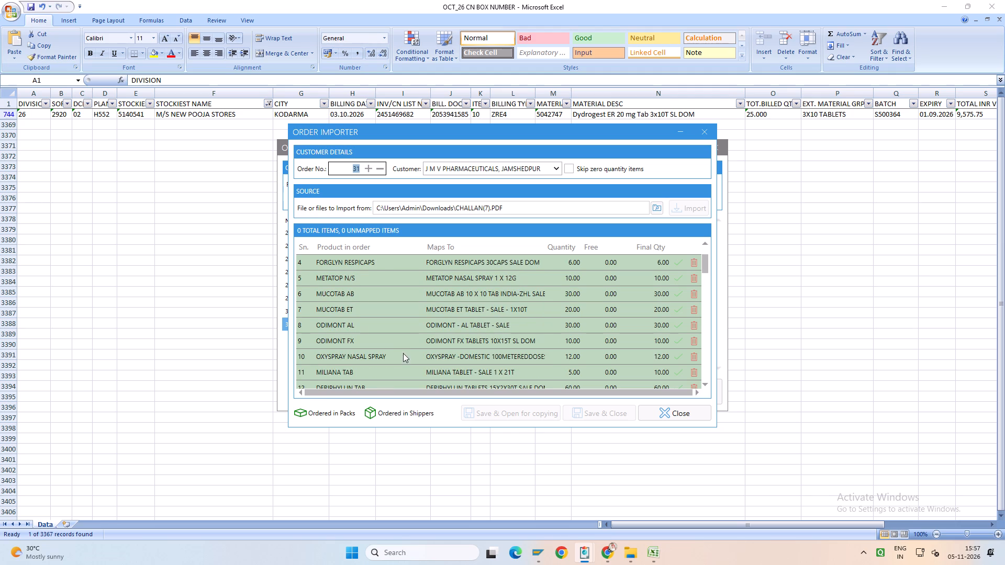
left_click(694, 373)
left_click(470, 308)
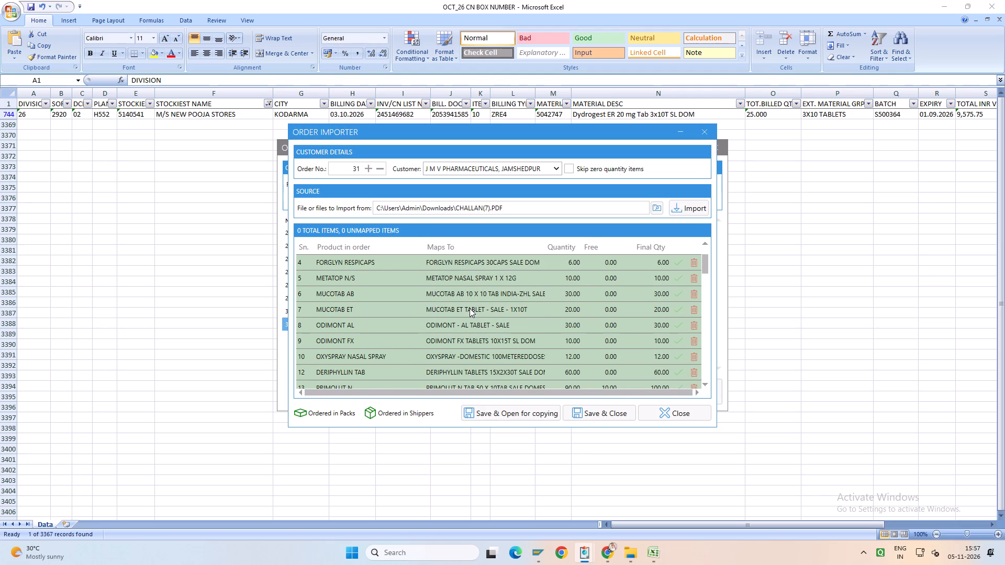
Remap the XYLOCAINE 2% JELLY order line to the product XYLOCAINE 2% JELLY 30G BLISTER SALE DOM.
scroll(406, 368, "down", 1)
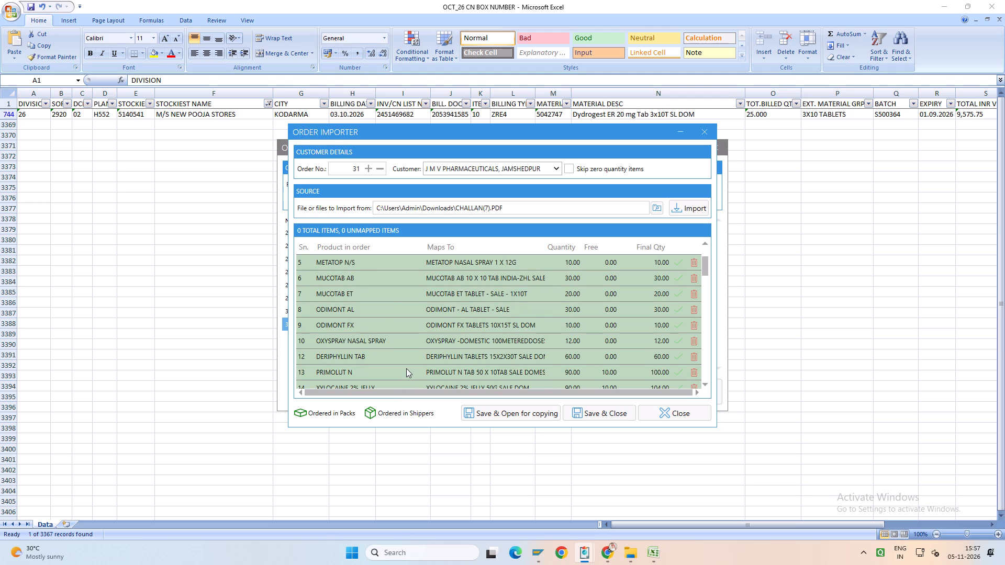
scroll(406, 368, "down", 1)
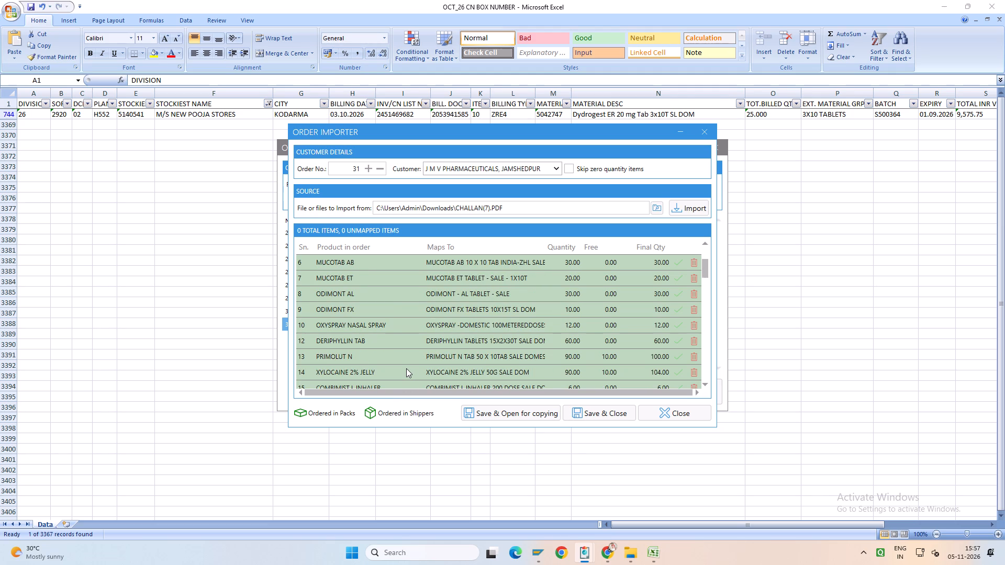
left_click(453, 368)
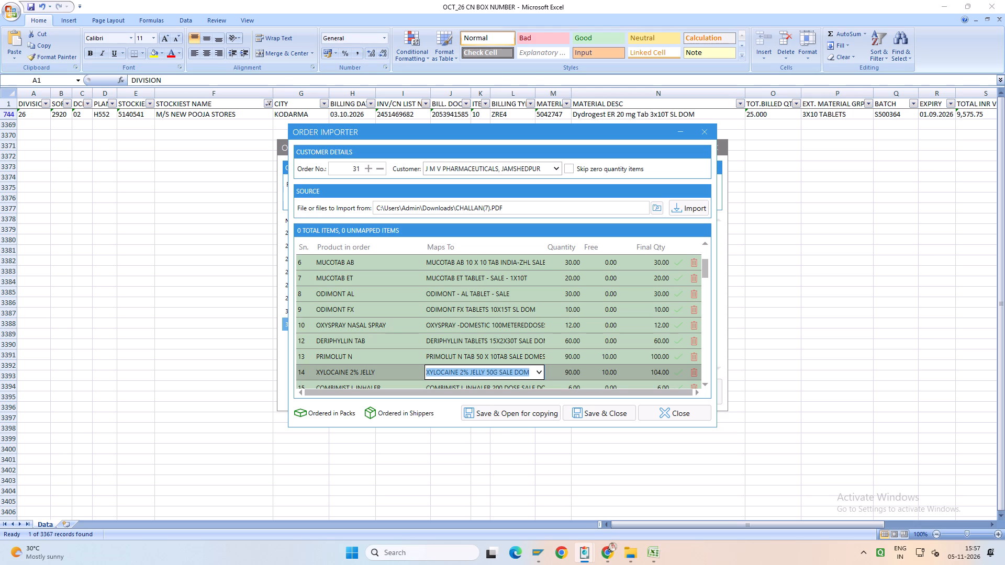
type("XYLOCAINE2J")
key("Down")
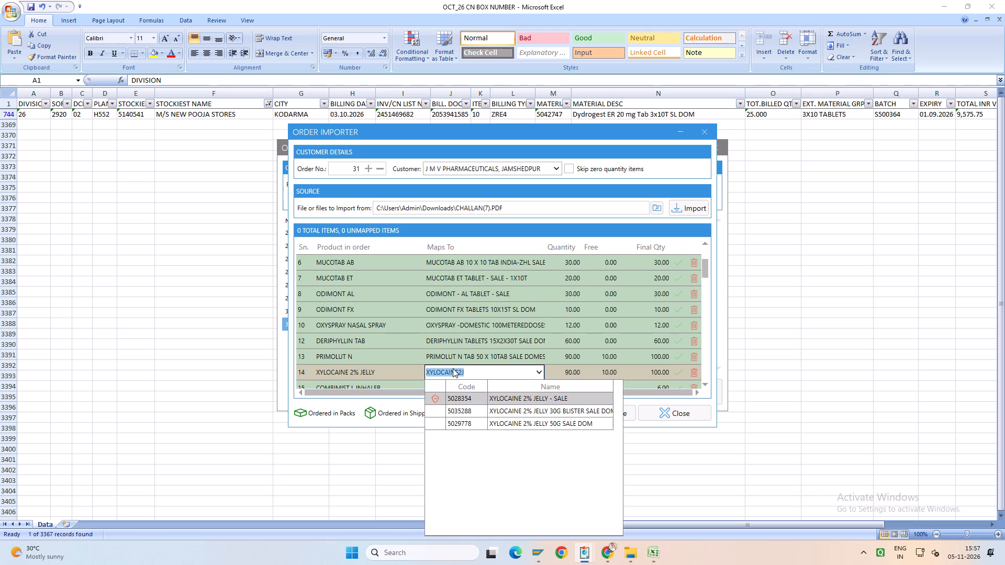
key("Down")
key("Return")
key("Return")
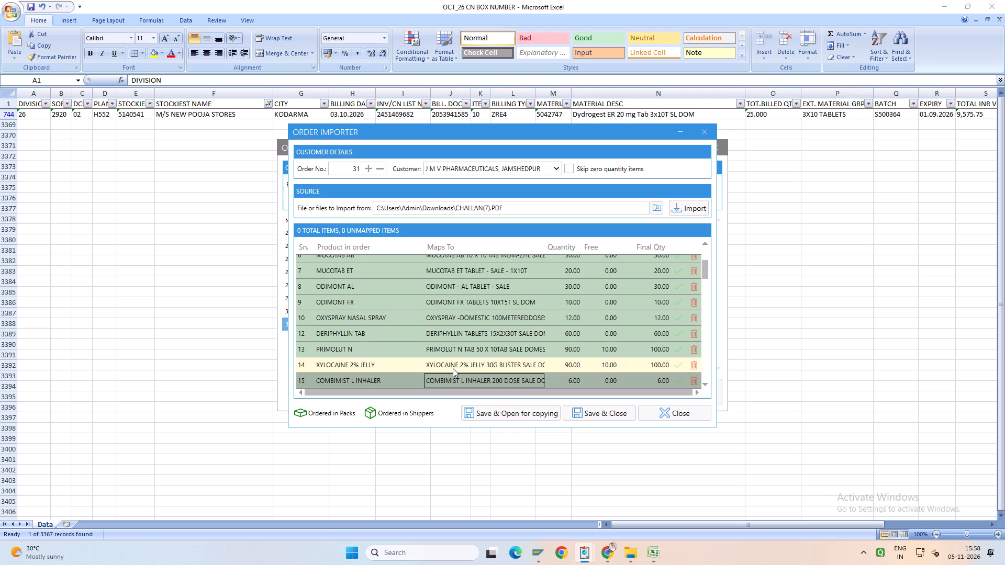
Review the product mappings and quantities of the order lines from COMBIMIST L INHALER to NASOCLEAR NASAL WASH.
scroll(453, 368, "down", 2)
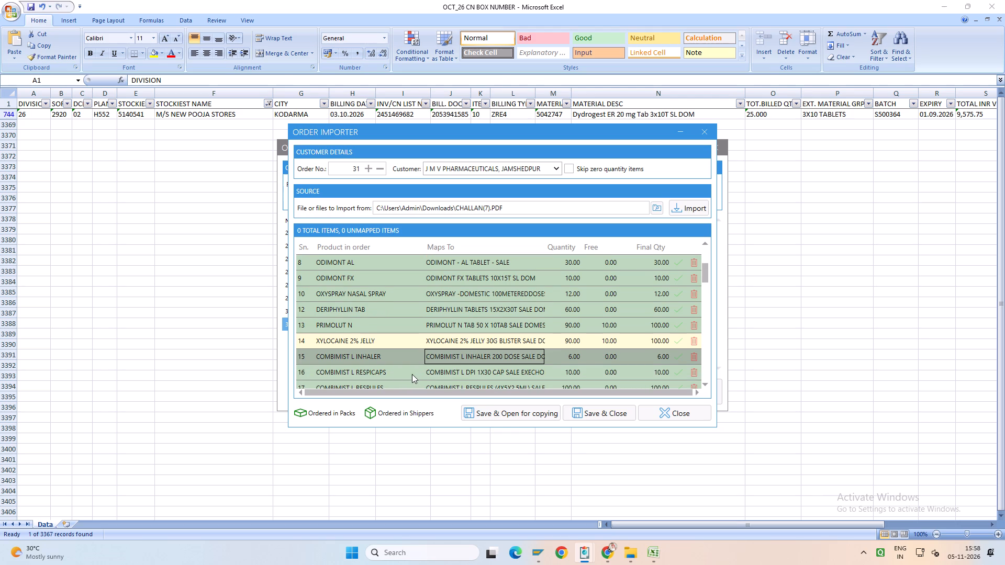
scroll(412, 374, "down", 2)
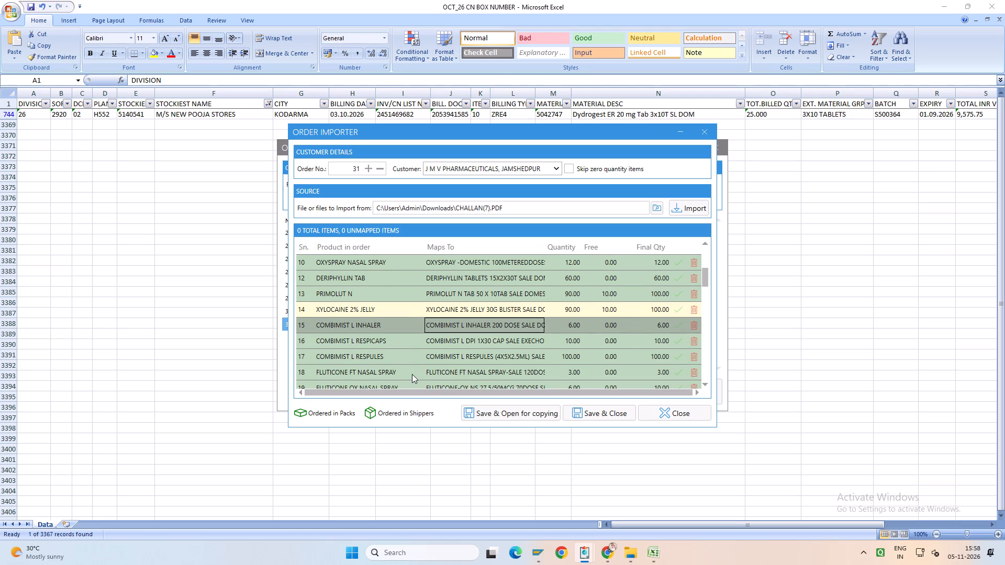
scroll(412, 374, "down", 2)
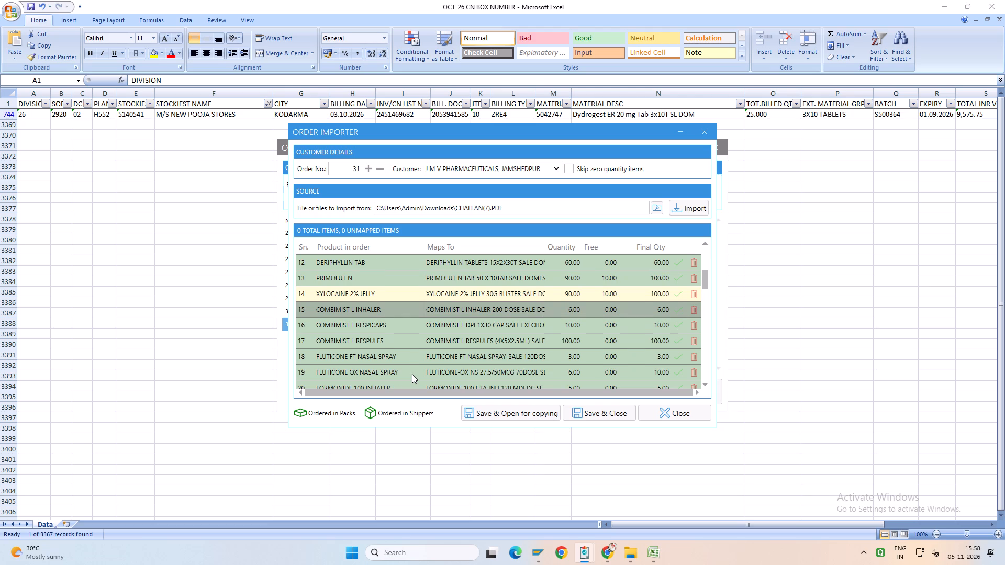
scroll(412, 374, "down", 1)
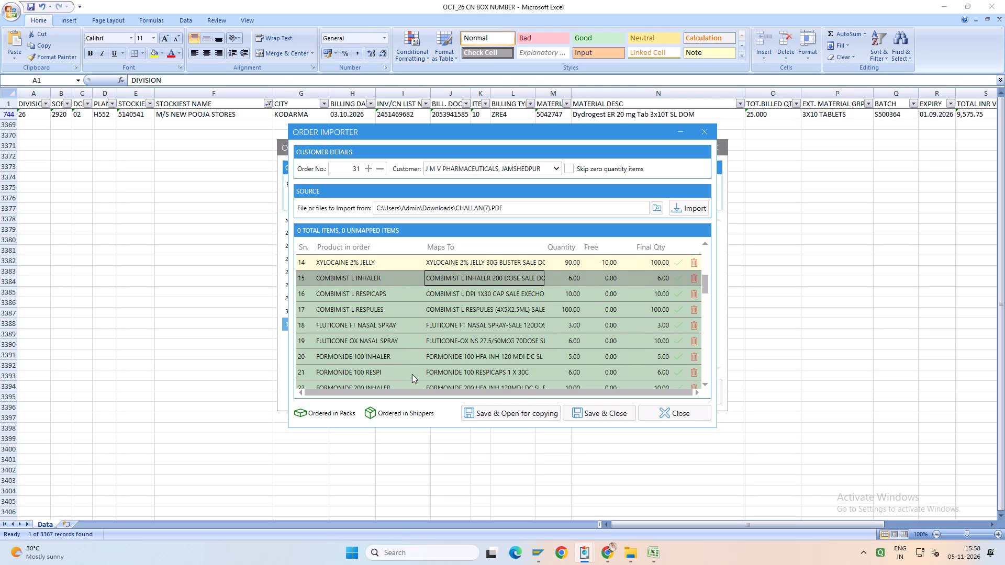
scroll(412, 374, "down", 2)
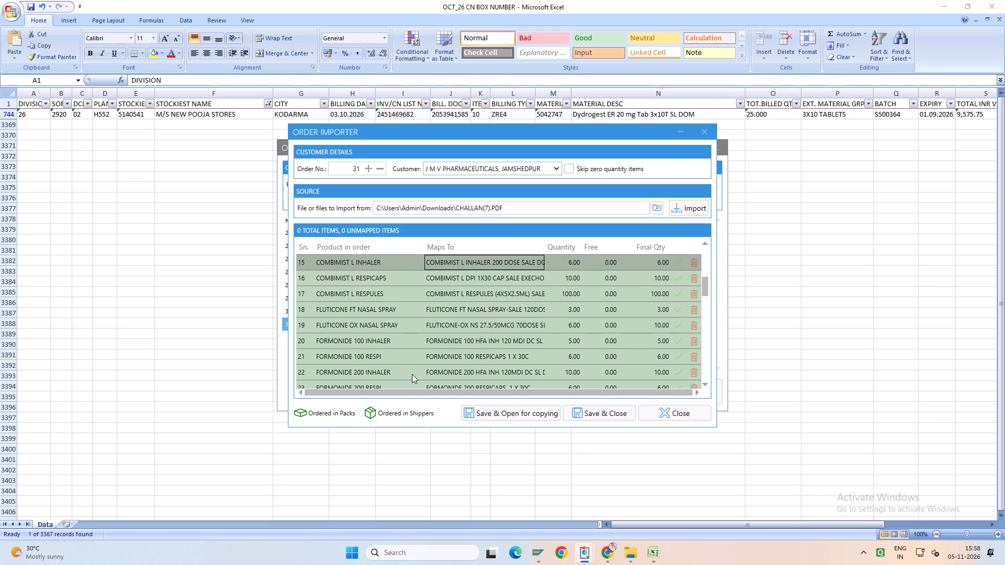
scroll(412, 374, "down", 1)
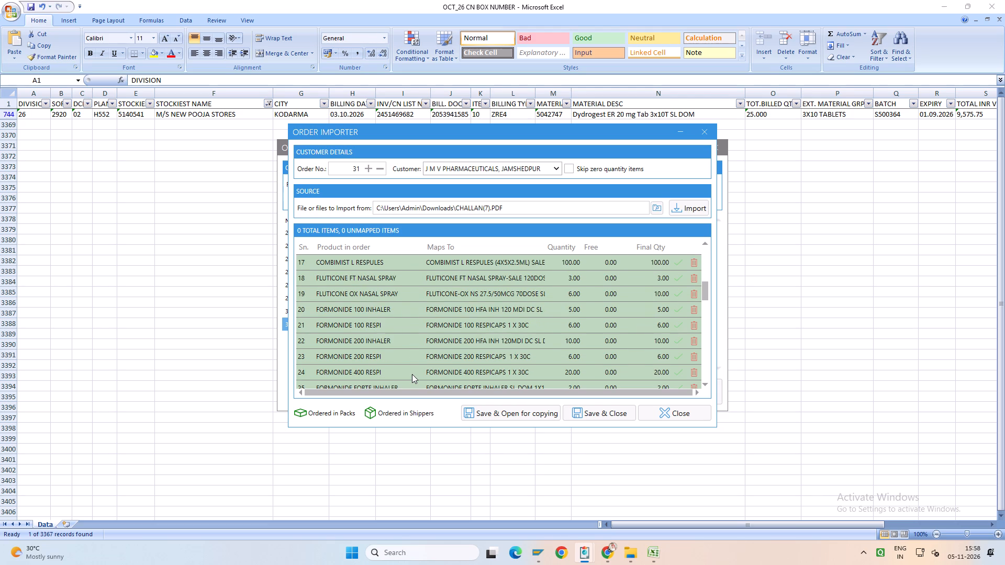
scroll(412, 374, "down", 1)
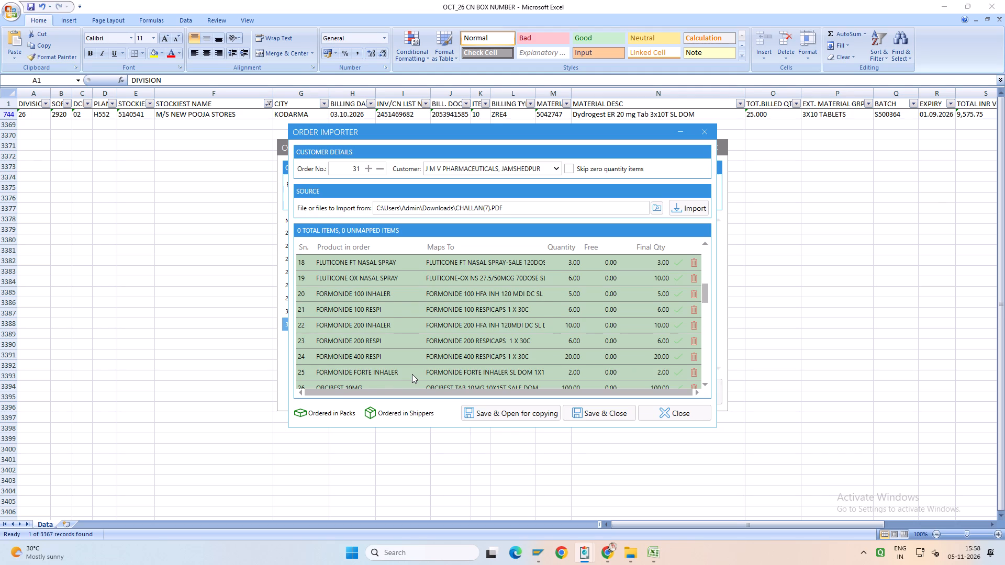
scroll(412, 374, "down", 1)
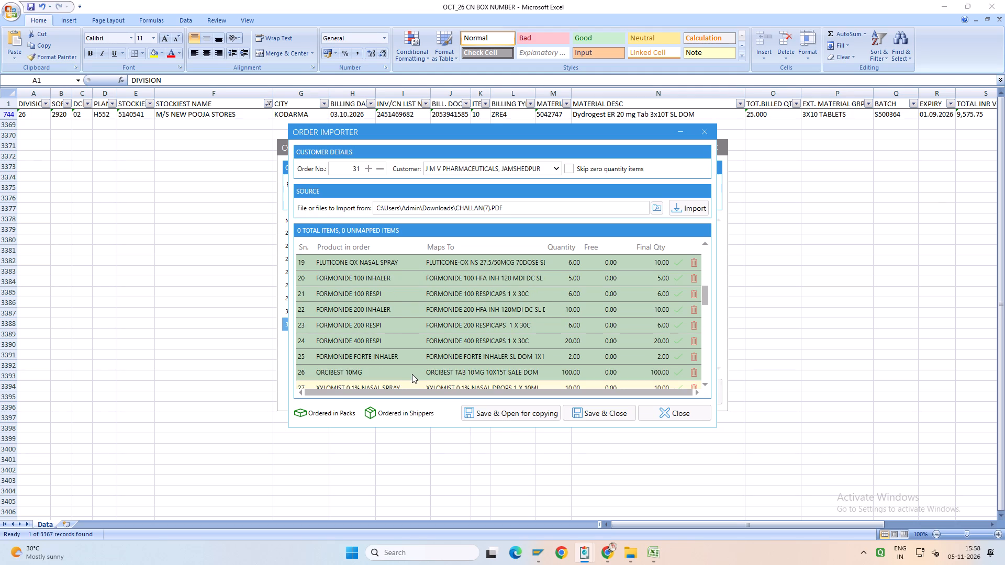
scroll(412, 374, "down", 1)
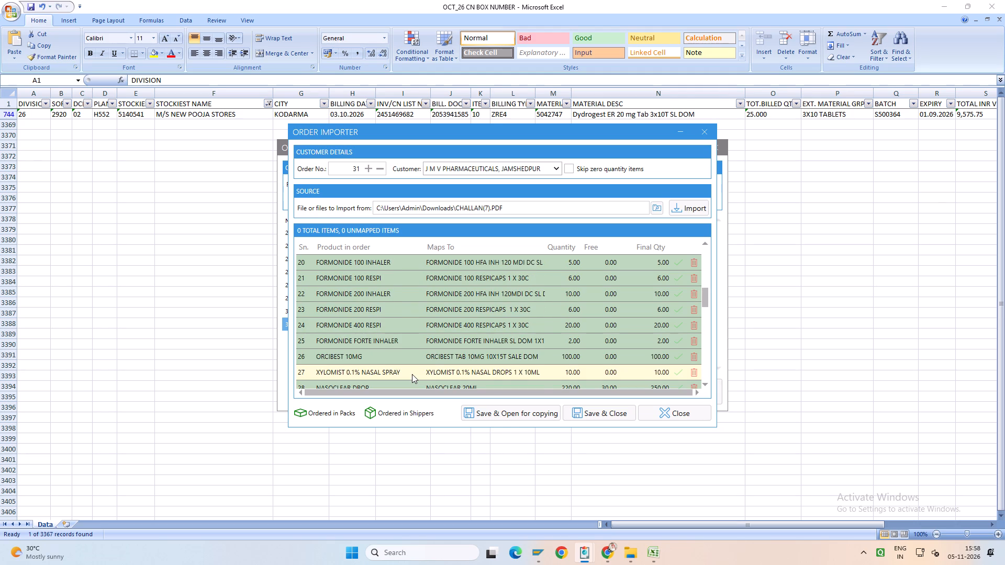
scroll(412, 374, "down", 1)
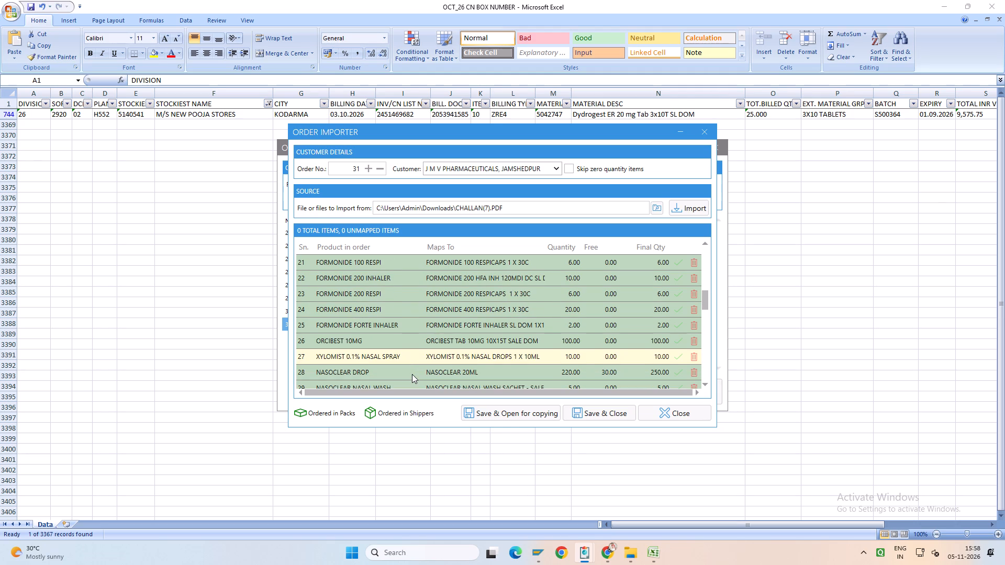
scroll(412, 374, "down", 1)
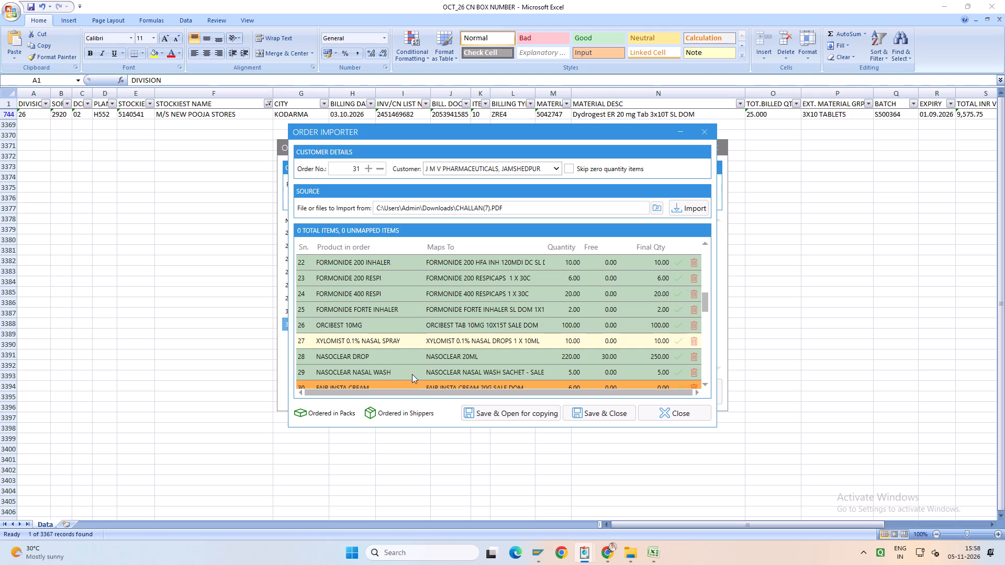
Remap the NASOCLEAR NASAL WASH order line to the product NASOCLEARNASALWASH REFILL PAC IND-ZHL SL.
left_click(453, 374)
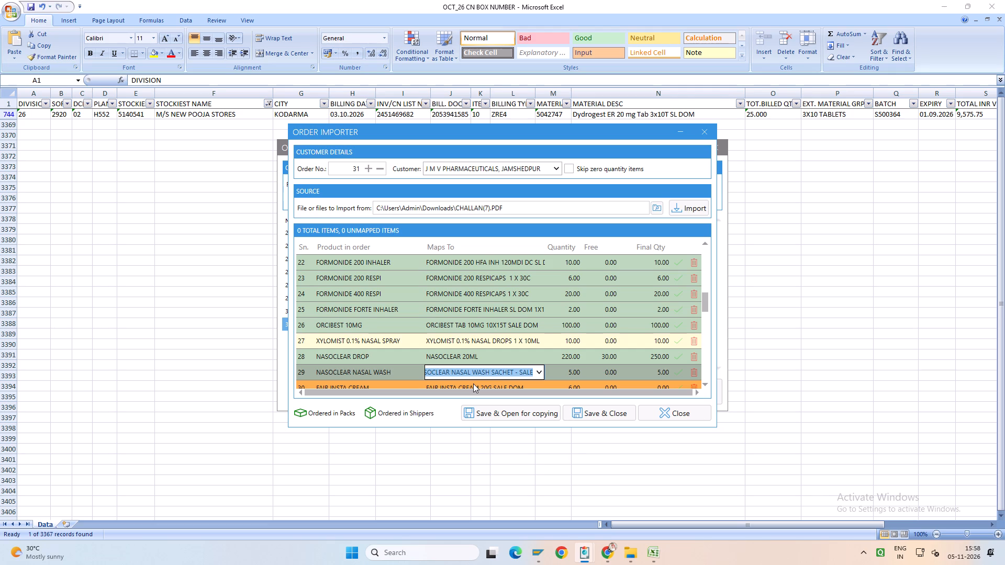
type("NASOCLEAR")
type("NAA")
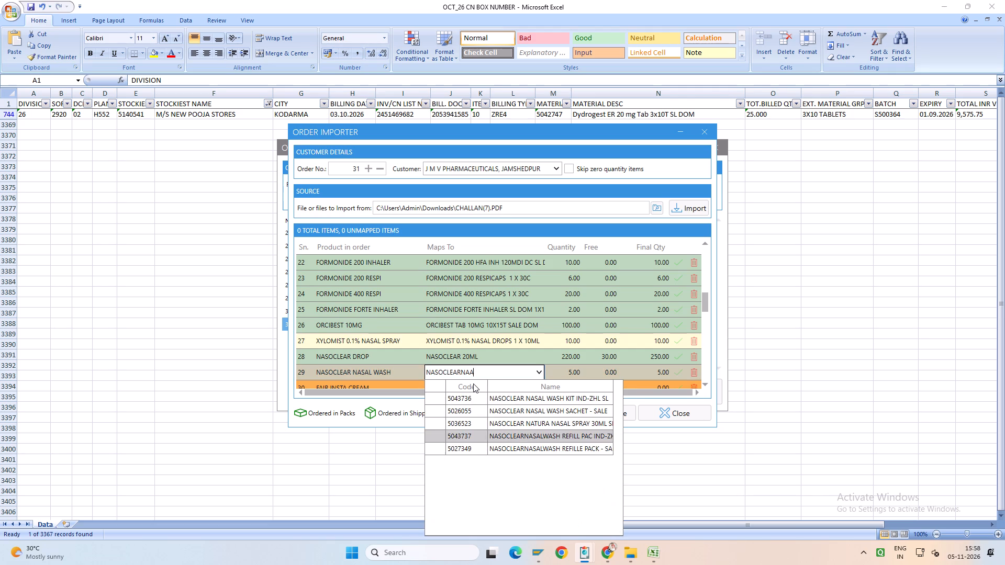
key("BackSpace")
type("SA")
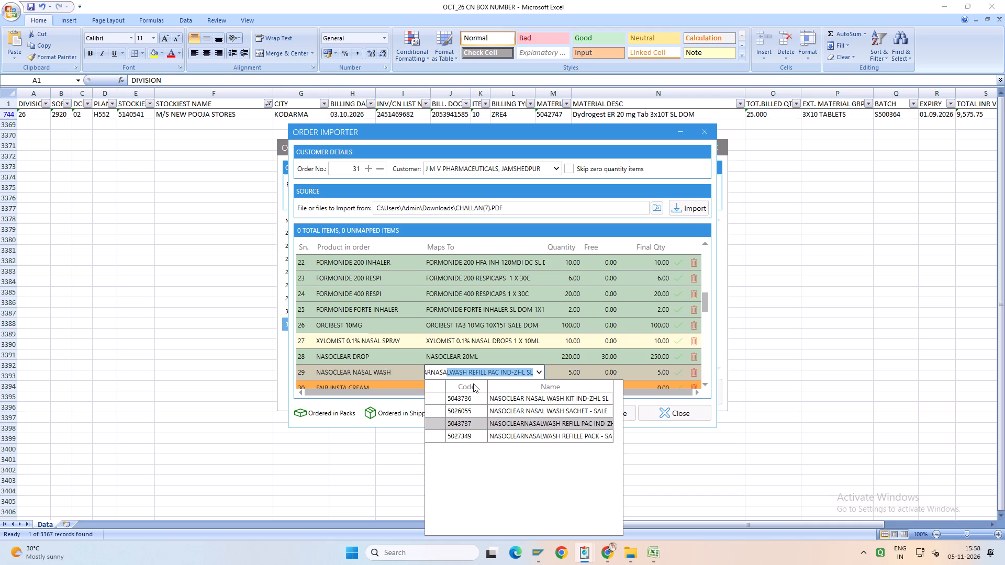
type("LWASH")
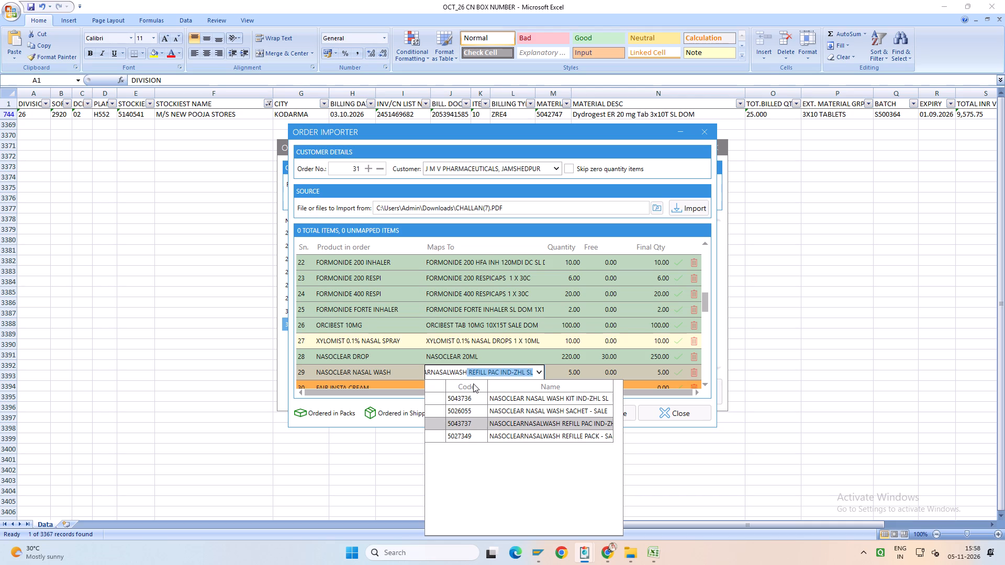
key("Return")
key("Return")
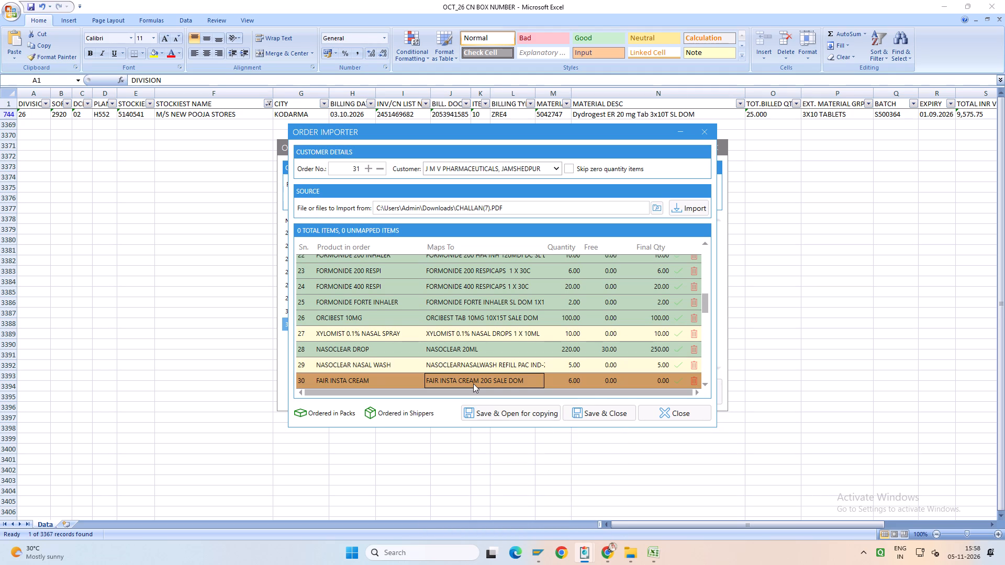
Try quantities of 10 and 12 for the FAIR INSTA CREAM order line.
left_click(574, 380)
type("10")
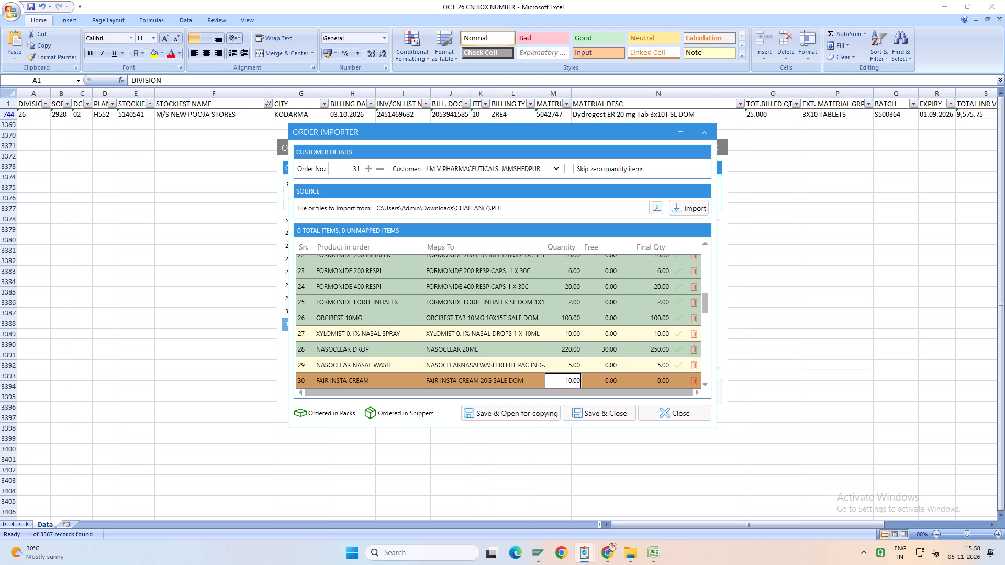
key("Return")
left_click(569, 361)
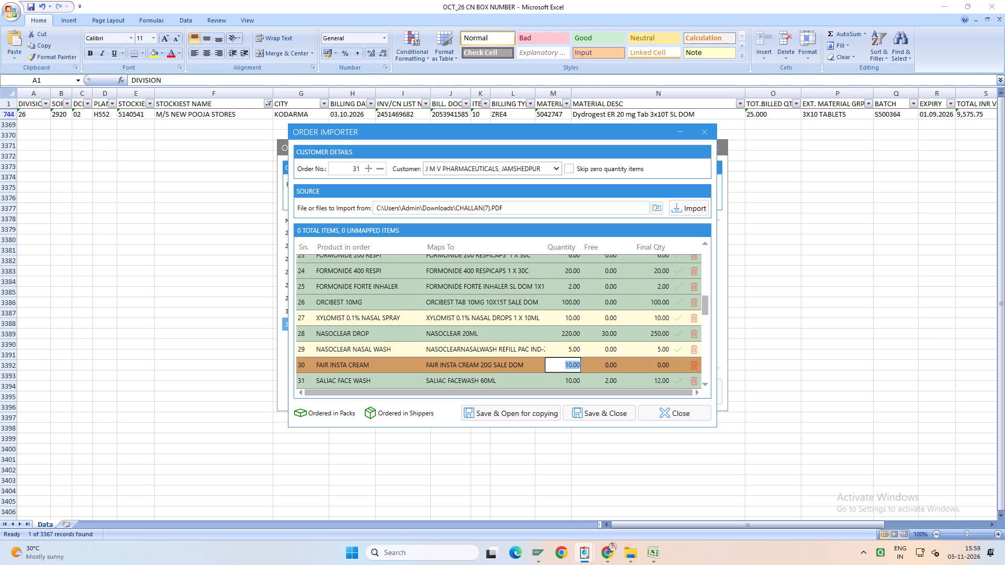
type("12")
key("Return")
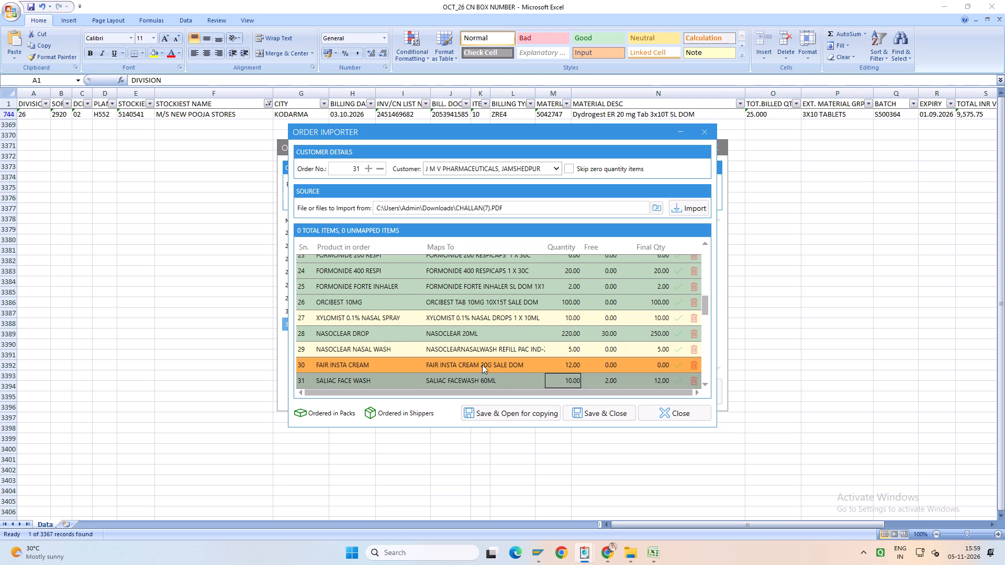
Set the quantity of the FAIR INSTA CREAM order line to 20.
left_click(571, 362)
type("20")
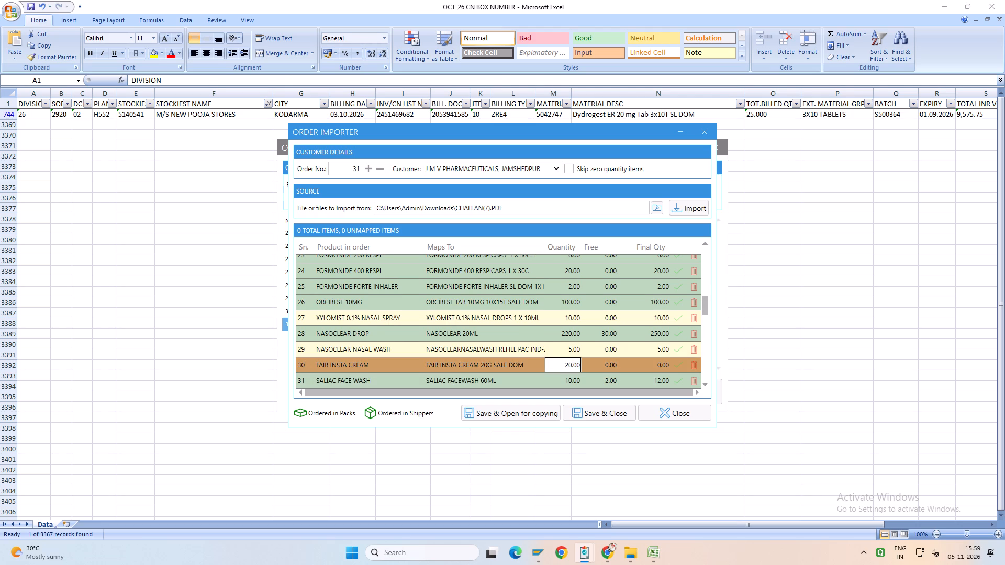
key("Return")
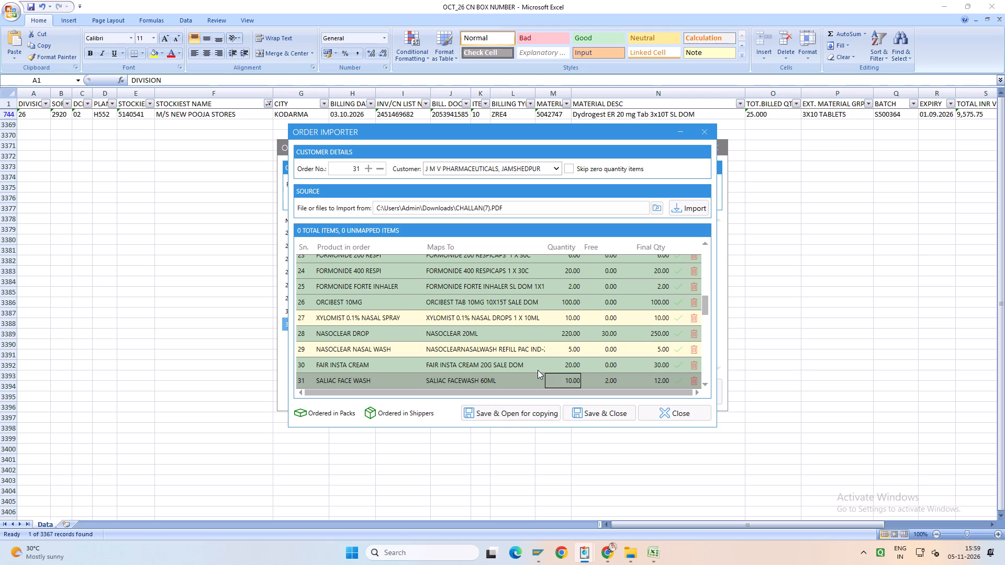
Review the product mappings and quantities of the remaining order lines from SALIAC FACE WASH to TRAMAZAC CAP.
scroll(521, 370, "down", 2)
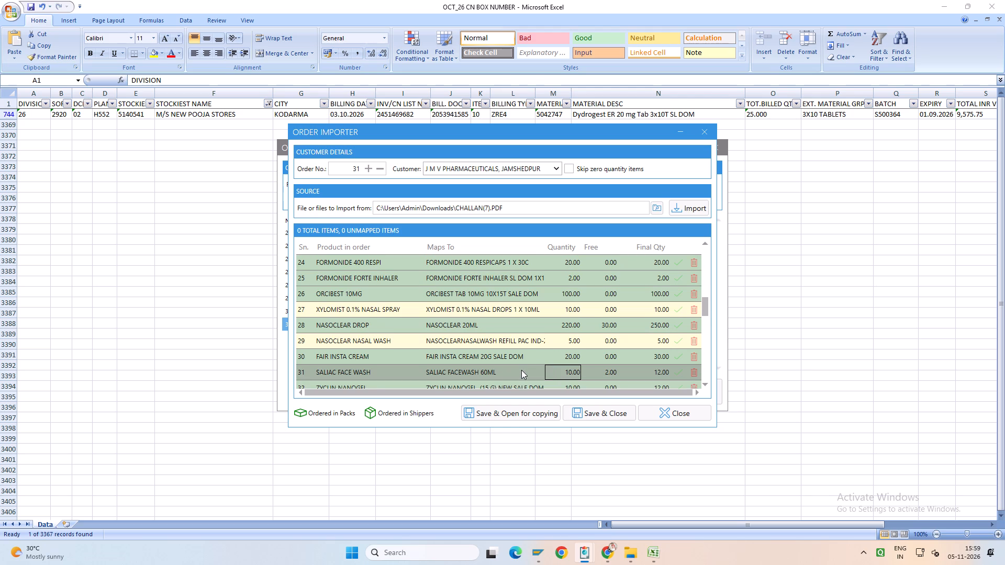
scroll(521, 370, "down", 1)
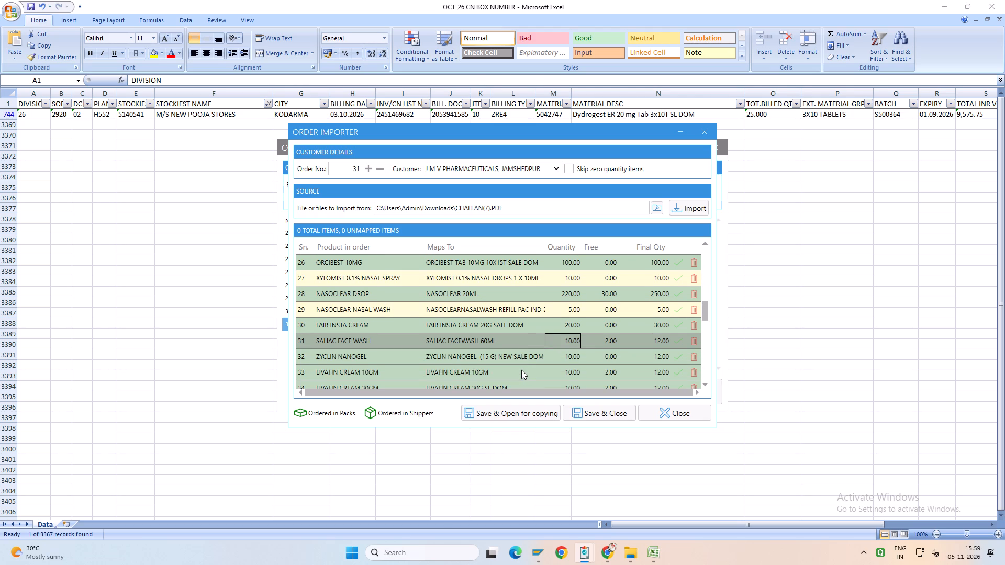
scroll(521, 370, "down", 1)
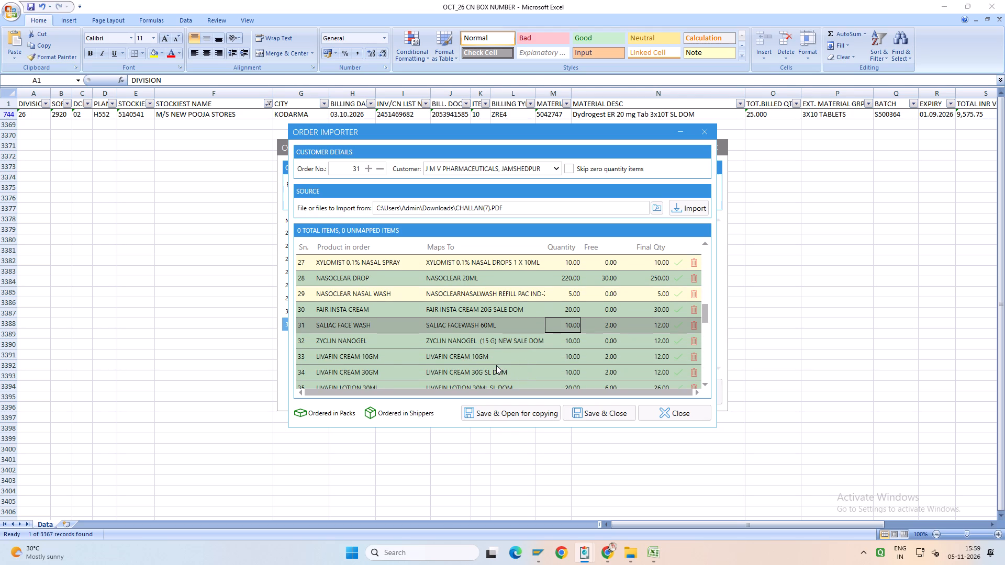
scroll(395, 375, "down", 1)
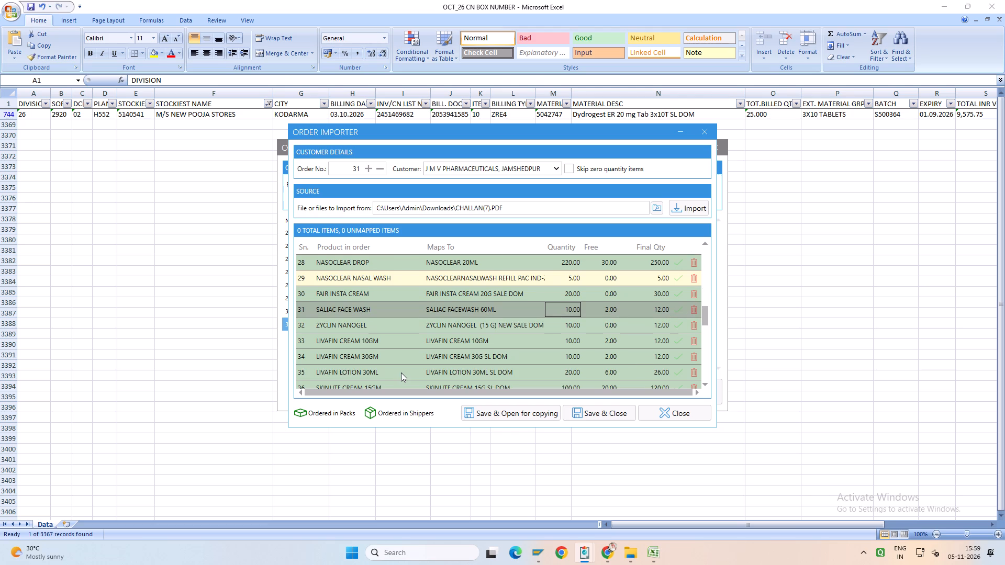
scroll(401, 372, "down", 1)
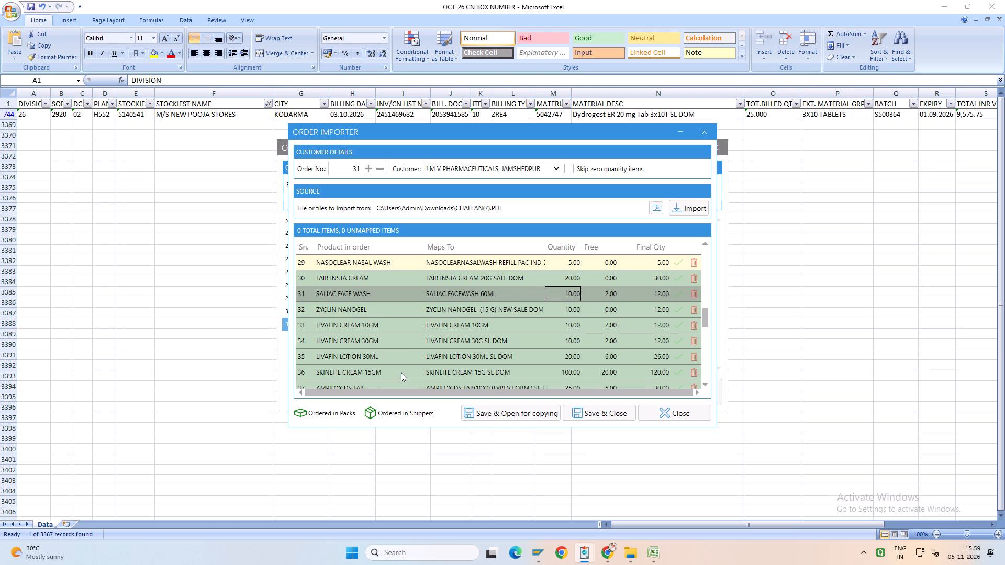
scroll(401, 372, "down", 2)
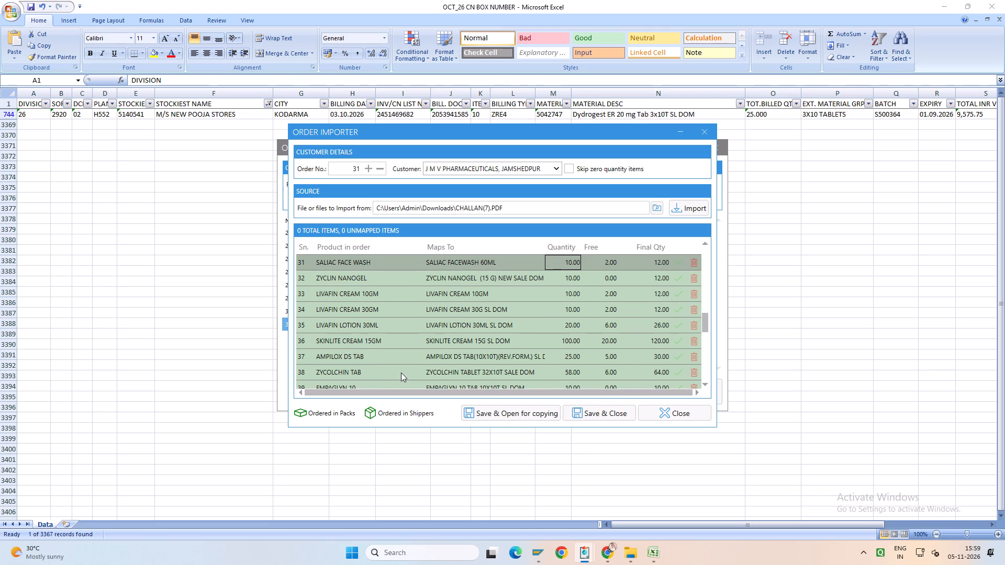
scroll(401, 372, "down", 1)
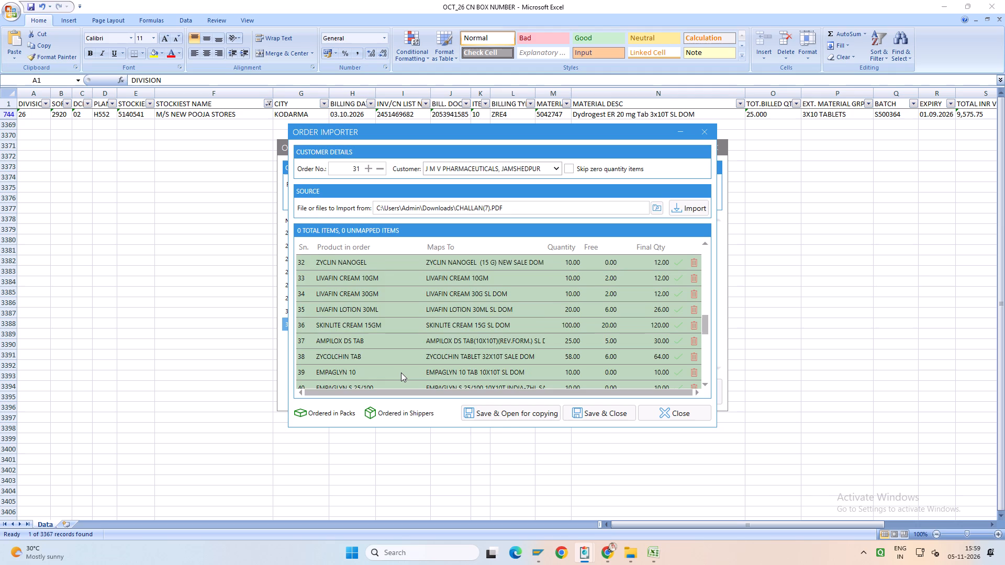
scroll(401, 372, "down", 1)
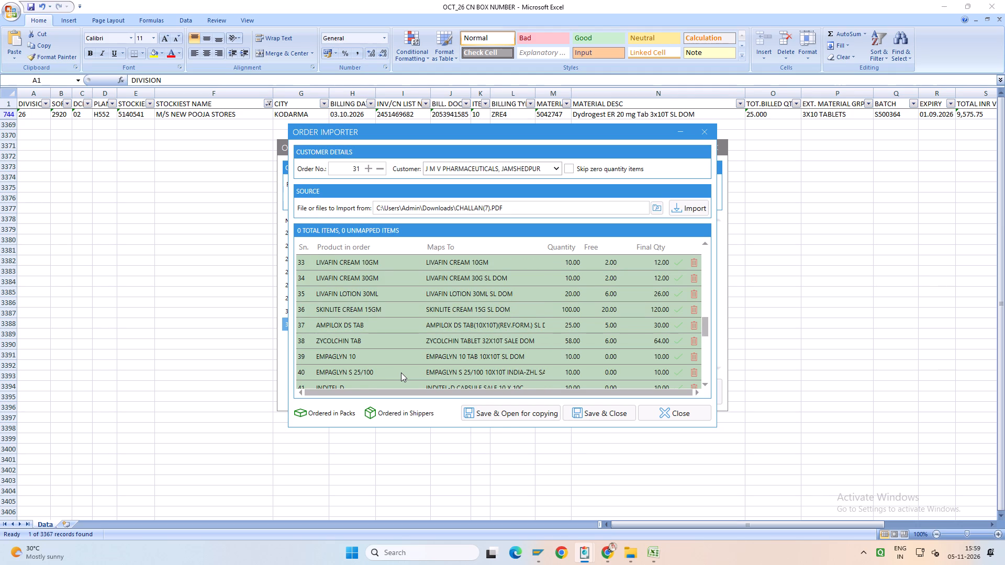
scroll(401, 372, "down", 2)
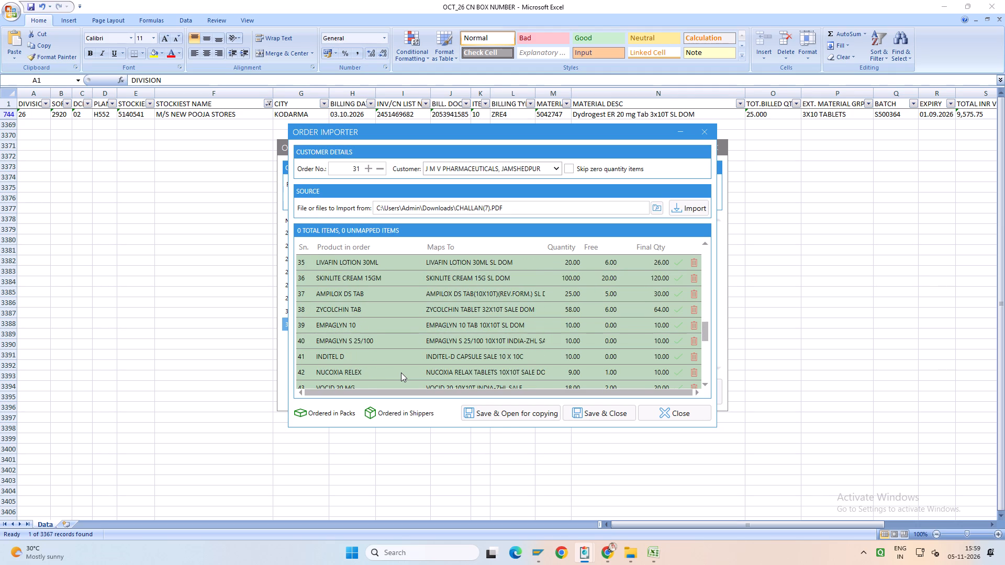
scroll(401, 372, "down", 2)
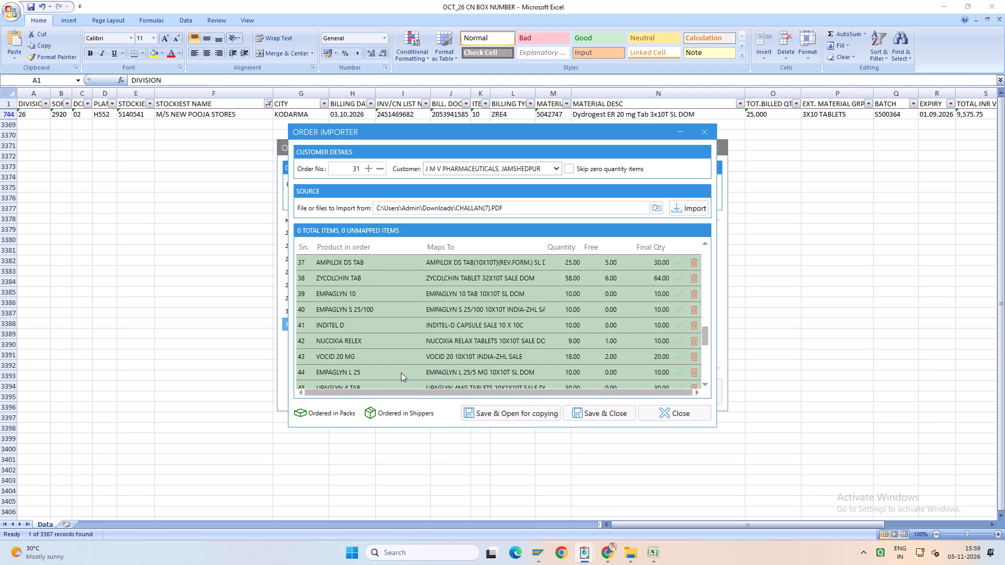
scroll(401, 372, "down", 2)
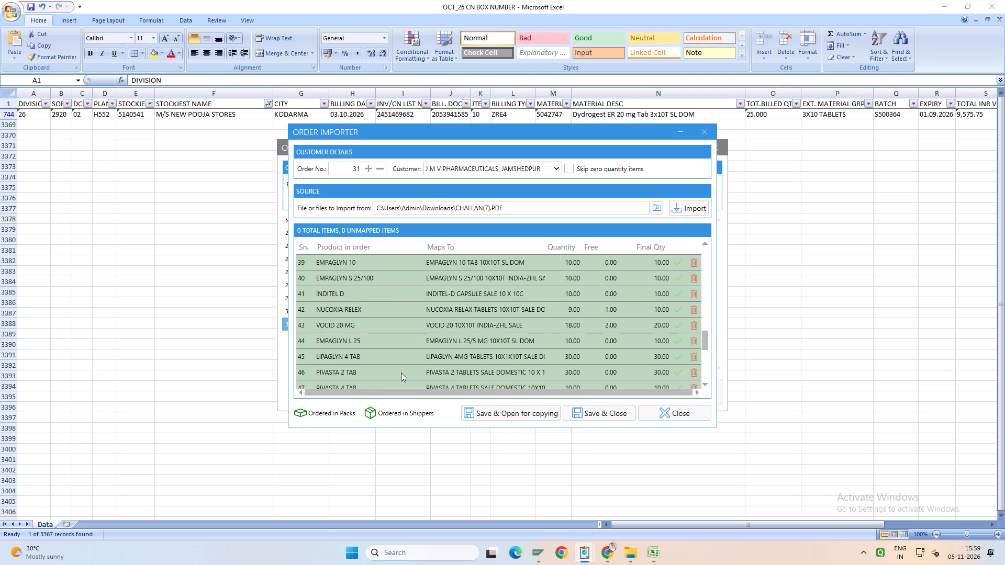
scroll(401, 372, "down", 2)
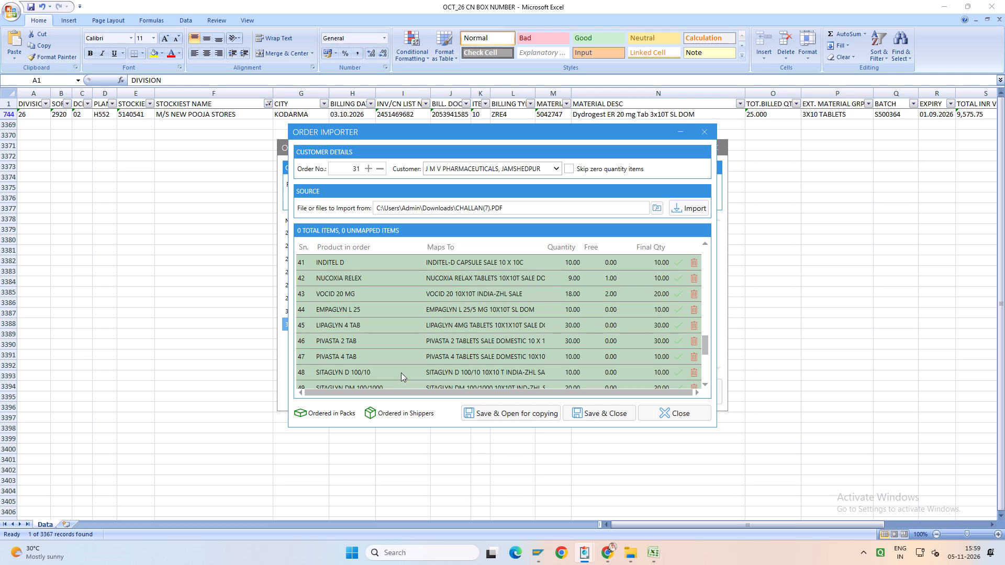
scroll(401, 372, "down", 2)
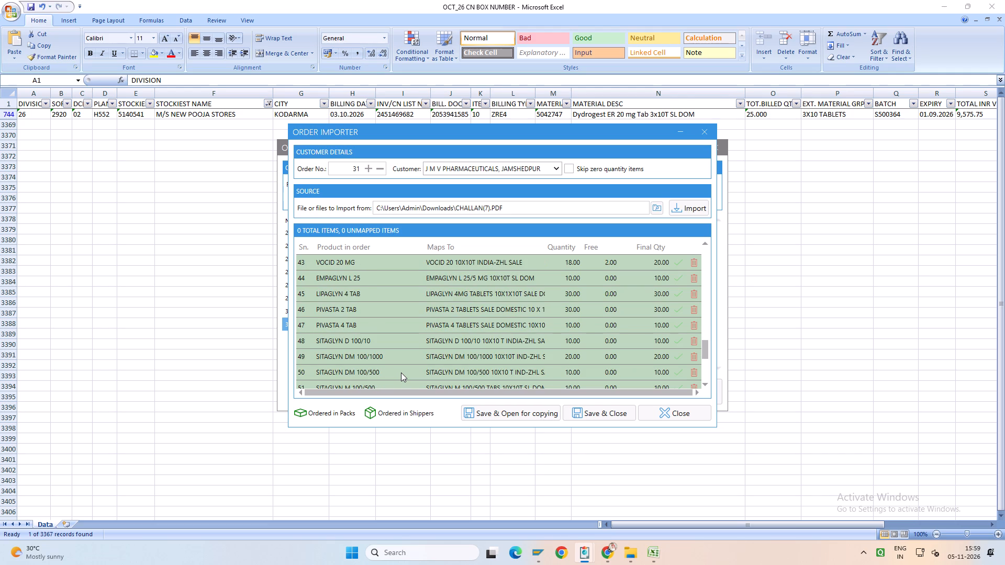
scroll(401, 372, "down", 1)
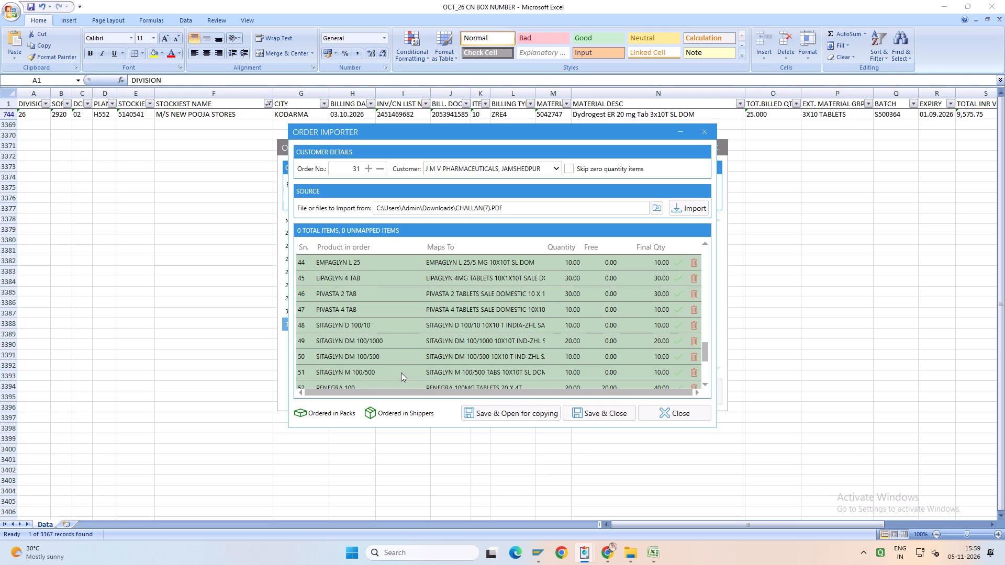
scroll(401, 372, "down", 1)
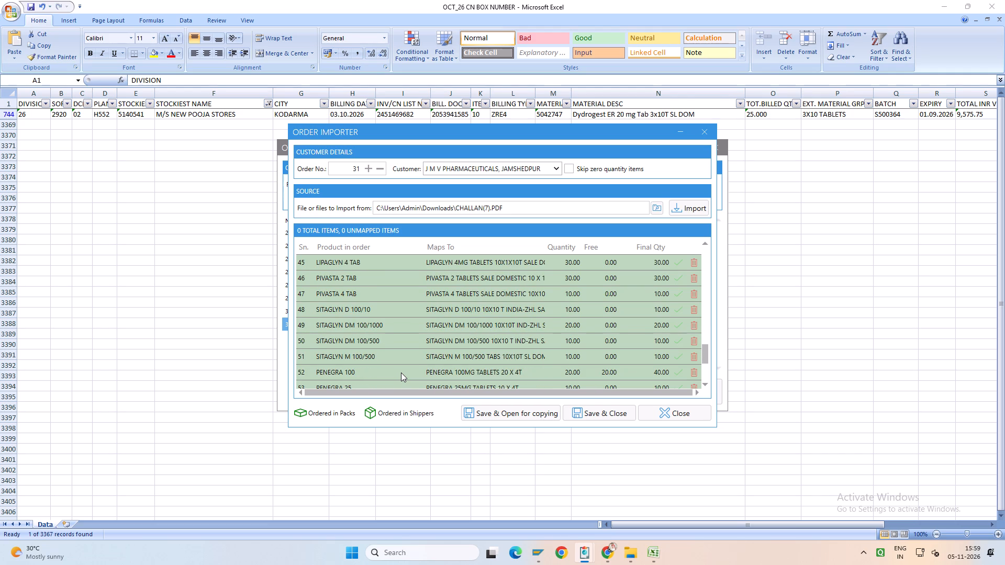
scroll(401, 372, "down", 1)
scroll(452, 374, "down", 1)
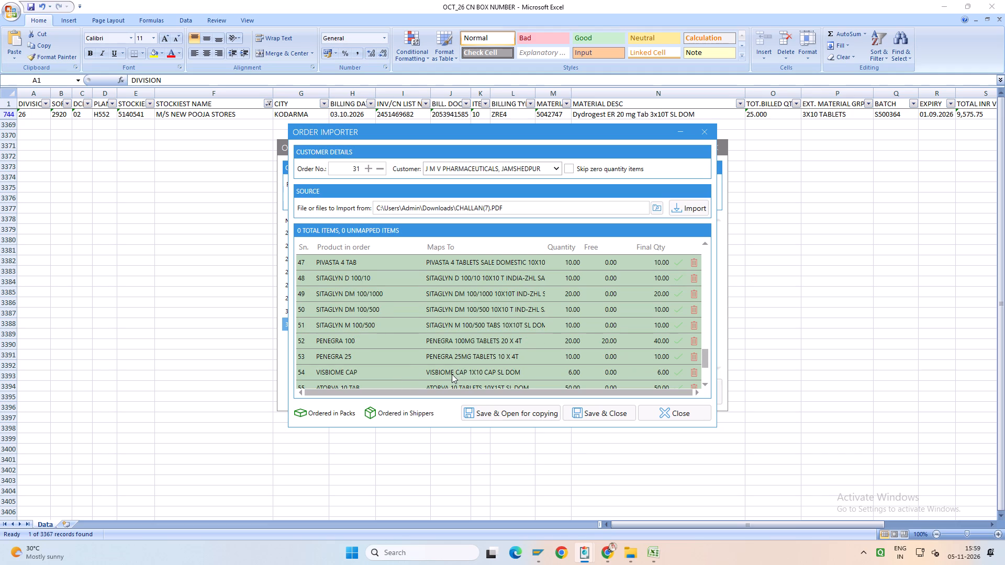
scroll(395, 374, "down", 2)
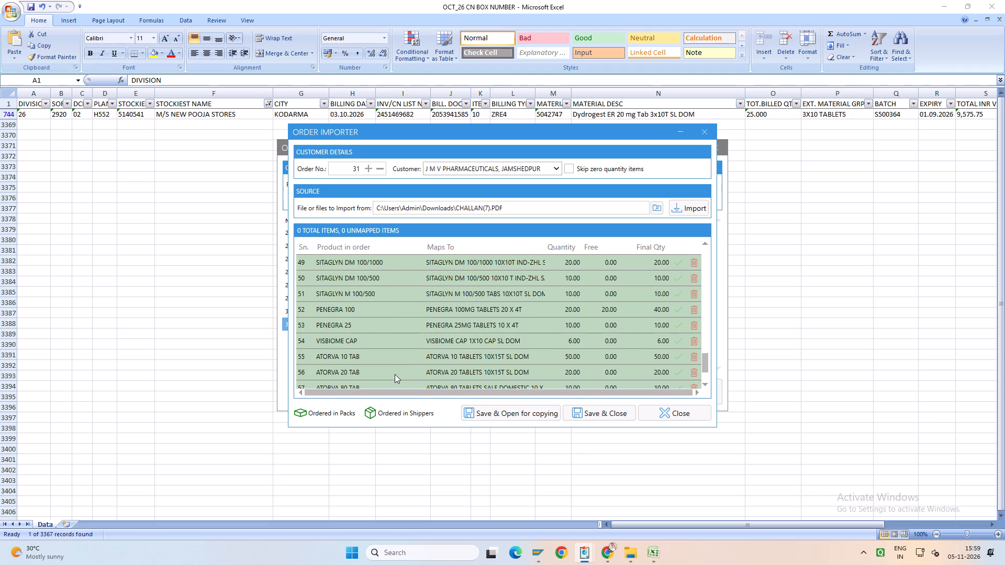
scroll(395, 374, "down", 3)
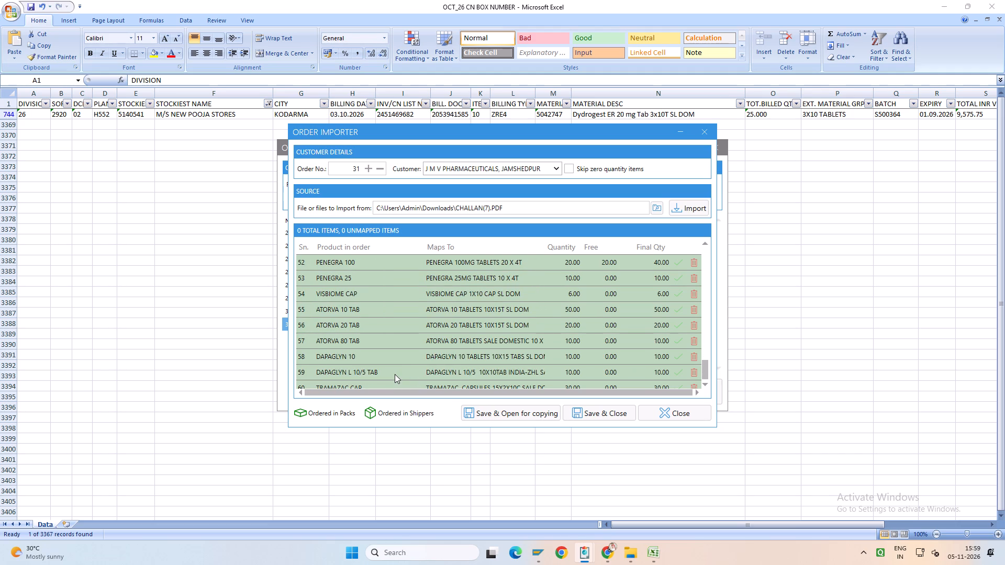
scroll(395, 374, "down", 1)
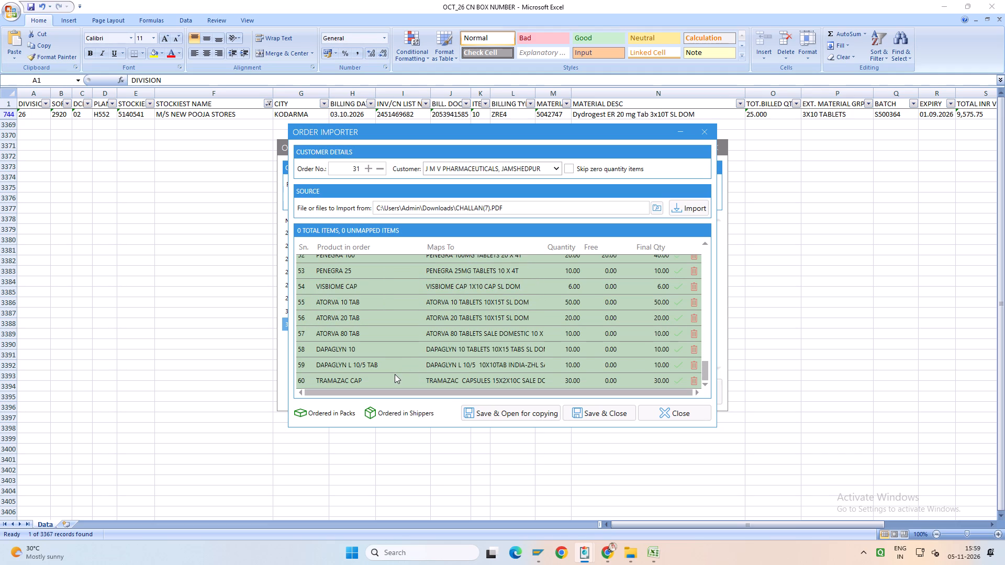
scroll(395, 374, "down", 7)
Delete the VISBIOME CAP line from the imported order.
scroll(428, 339, "up", 1)
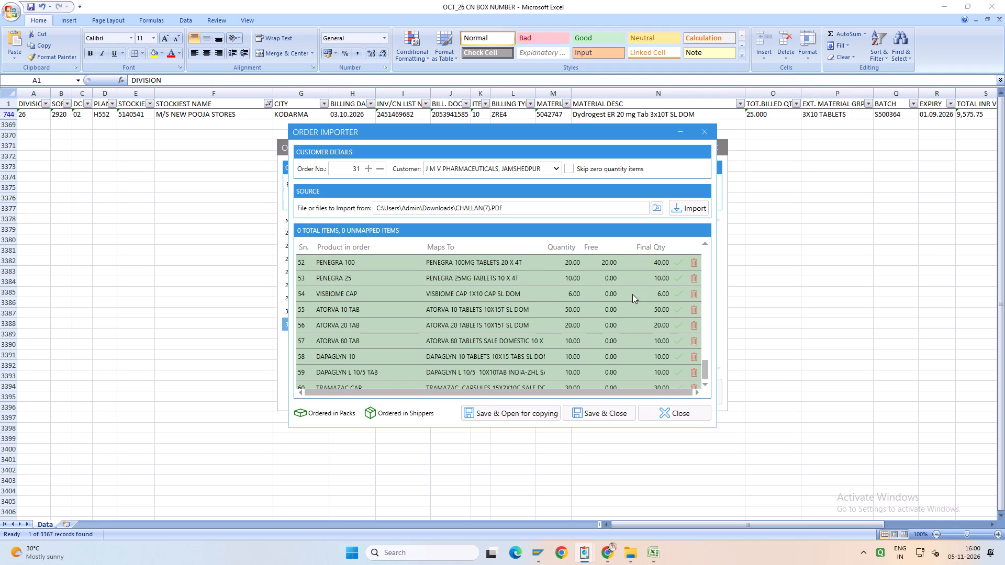
left_click(691, 295)
left_click(484, 312)
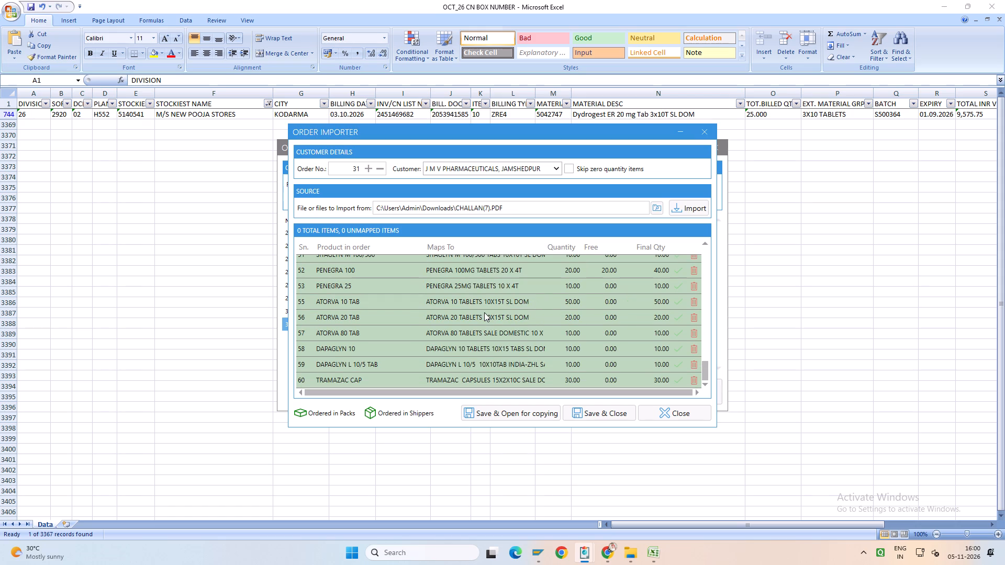
Save the imported J M V PHARMACEUTICALS order and open it for copying.
scroll(463, 334, "down", 9)
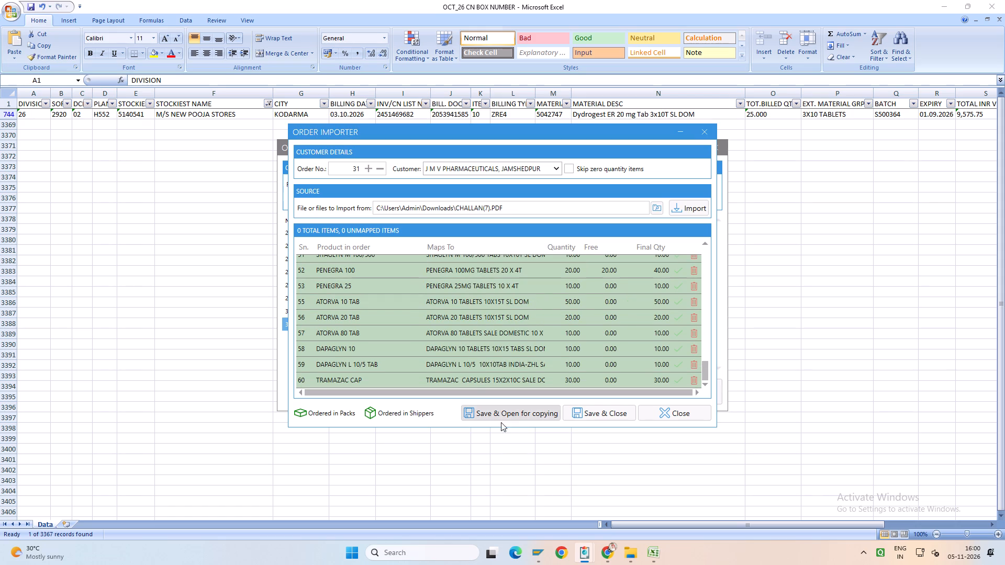
left_click(517, 412)
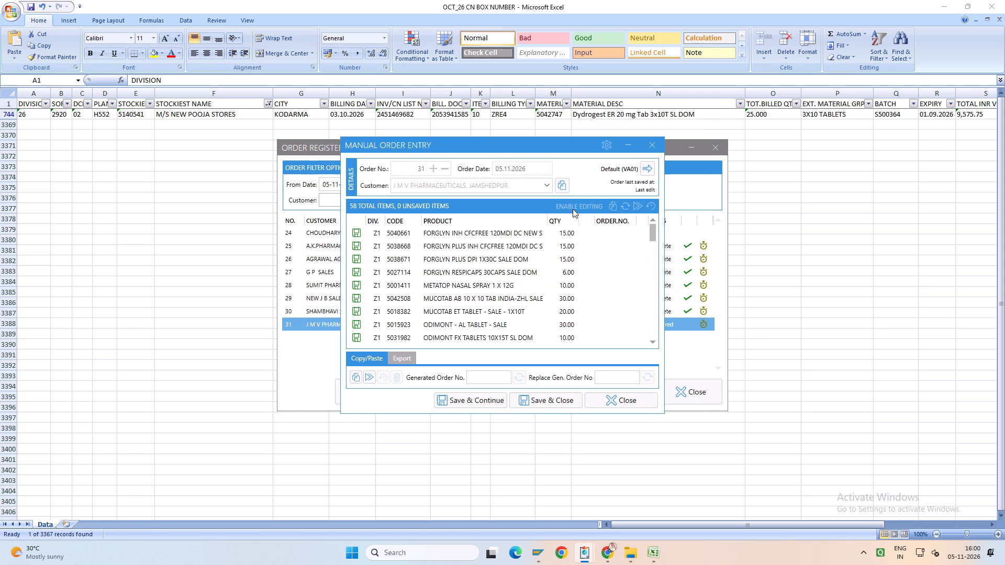
Enable editing of order 31 in Manual Order Entry.
left_click(578, 200)
left_click(582, 207)
Review the saved order lines from FORGLYN INH CFCFREE to PRIMOLUT N TAB for locked products.
left_click(529, 265)
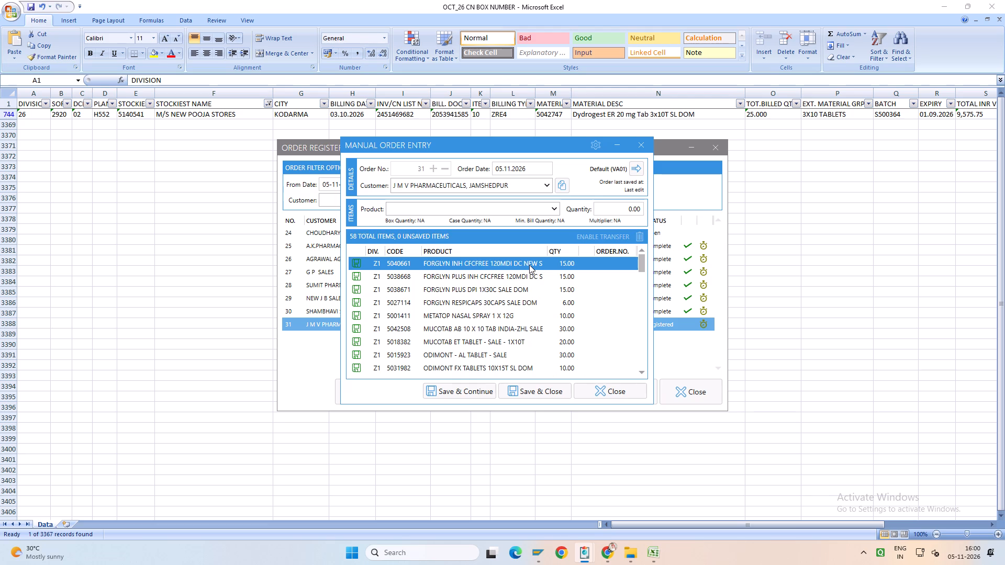
key("Down")
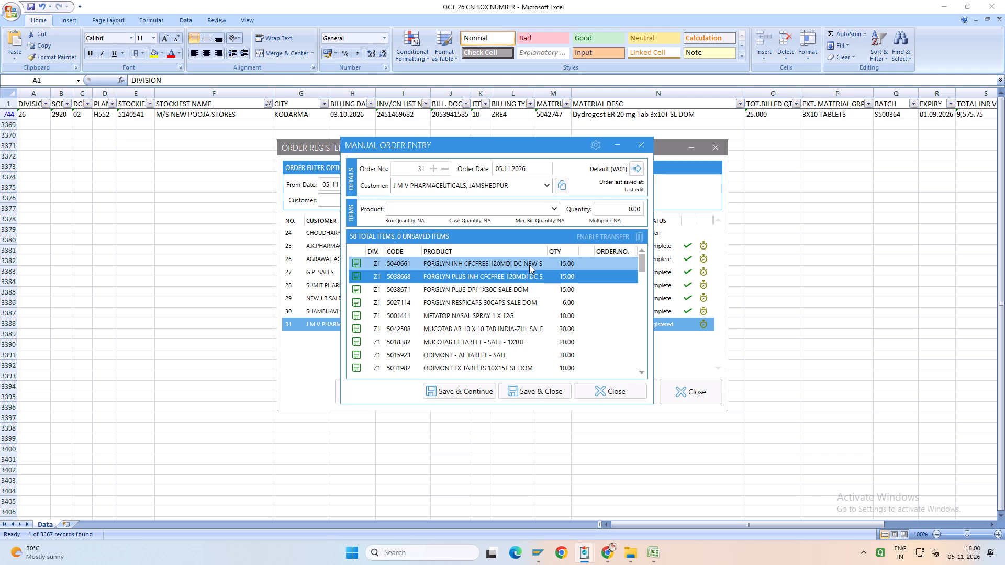
key("Down")
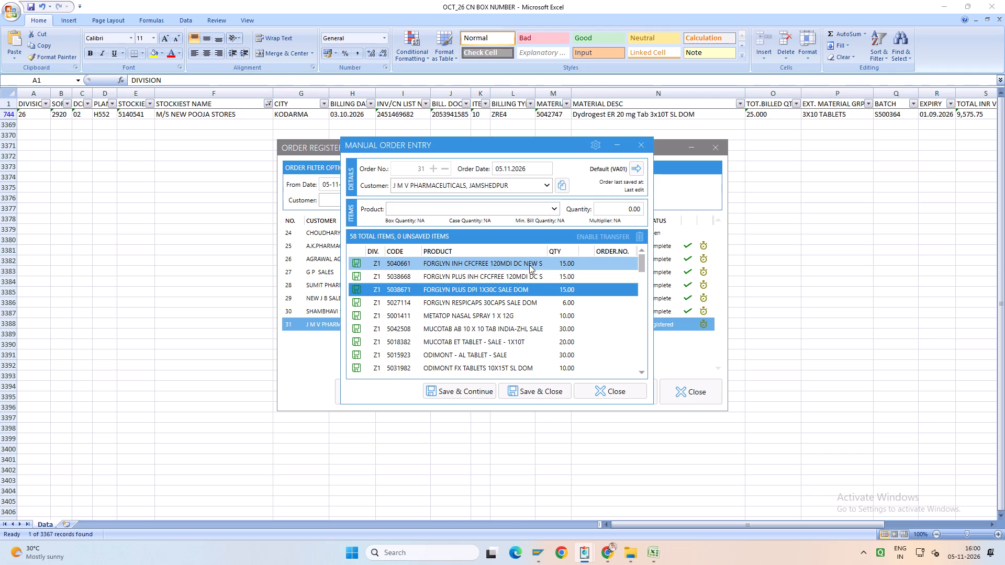
key("Down")
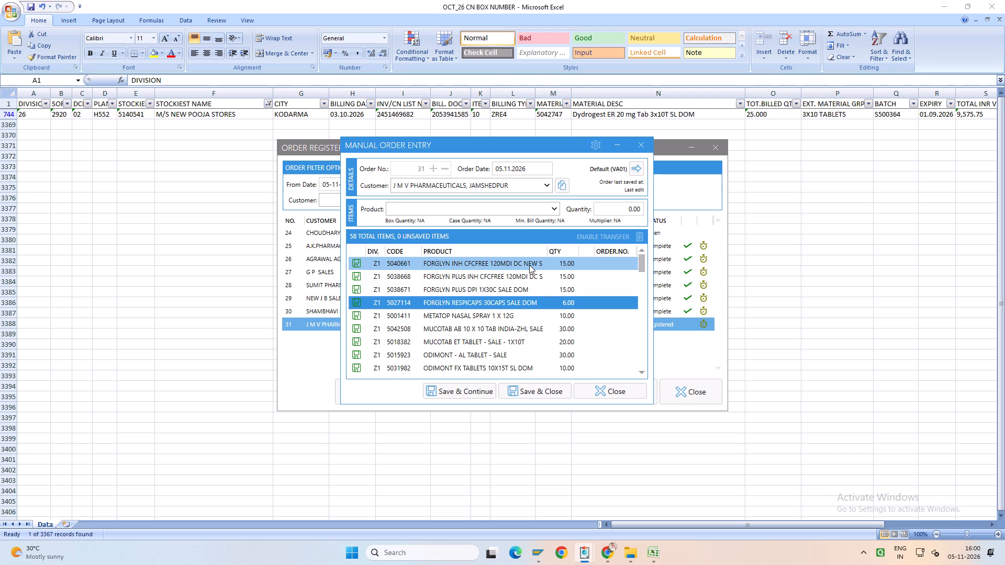
key("Down")
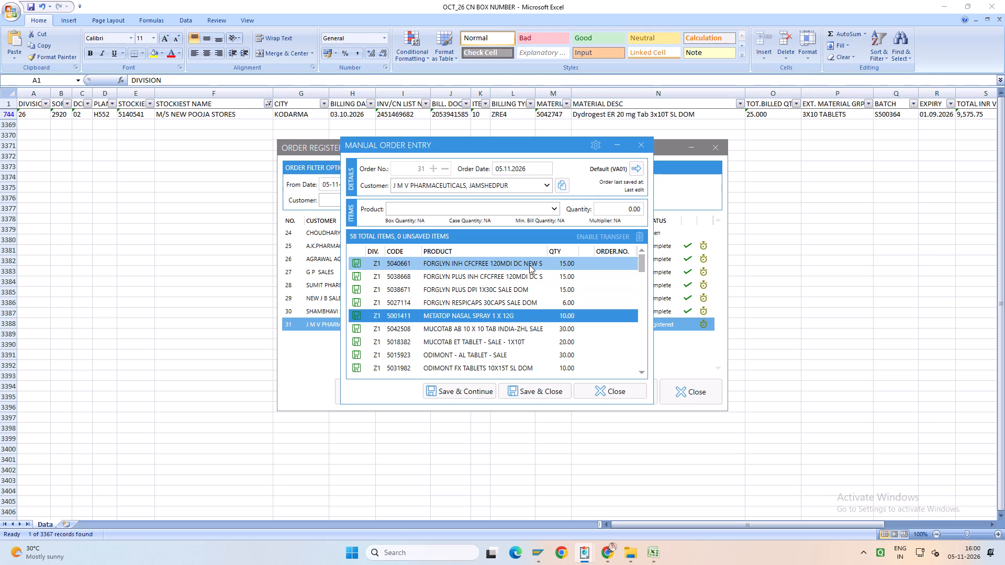
key("Down")
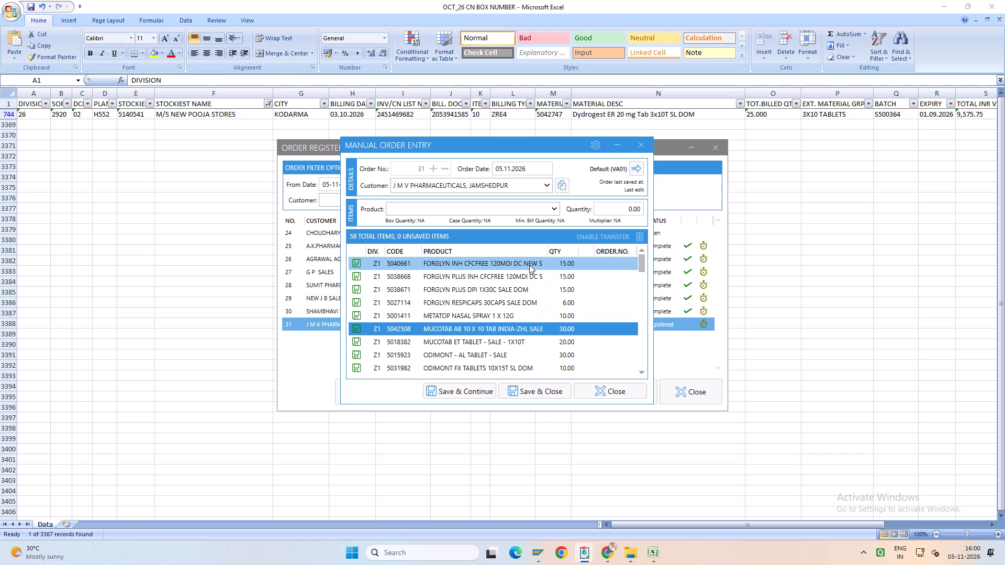
key("Down")
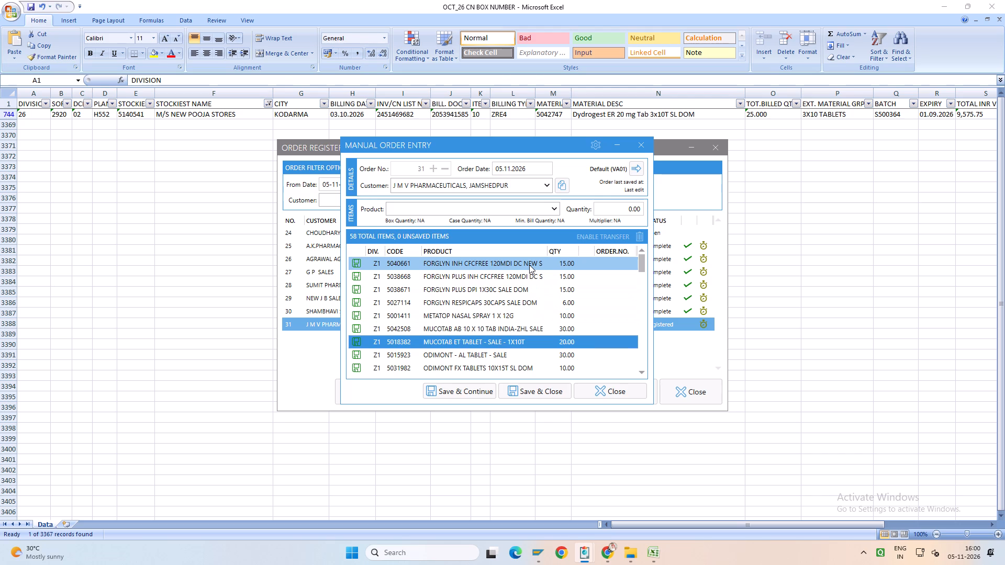
key("Down")
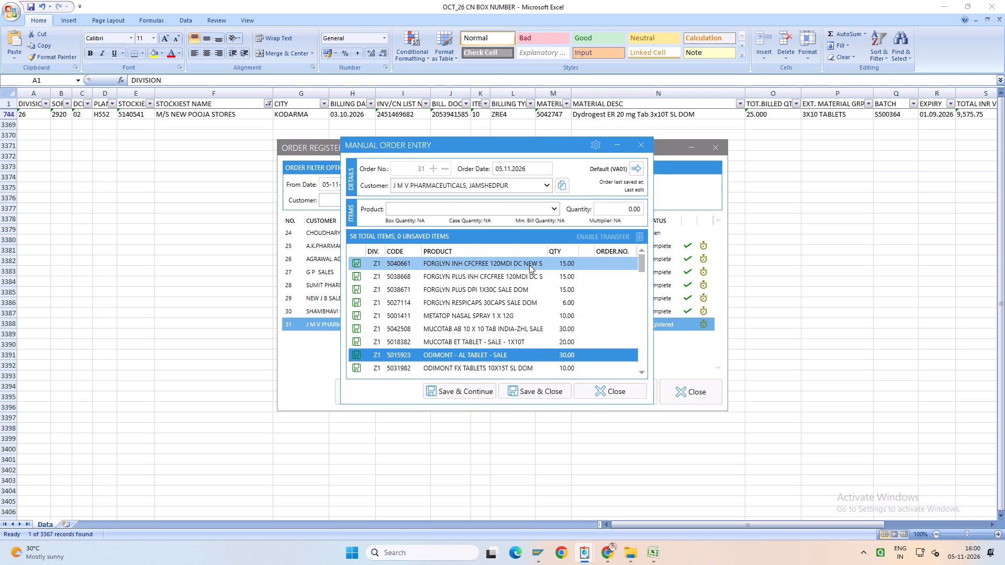
key("Down")
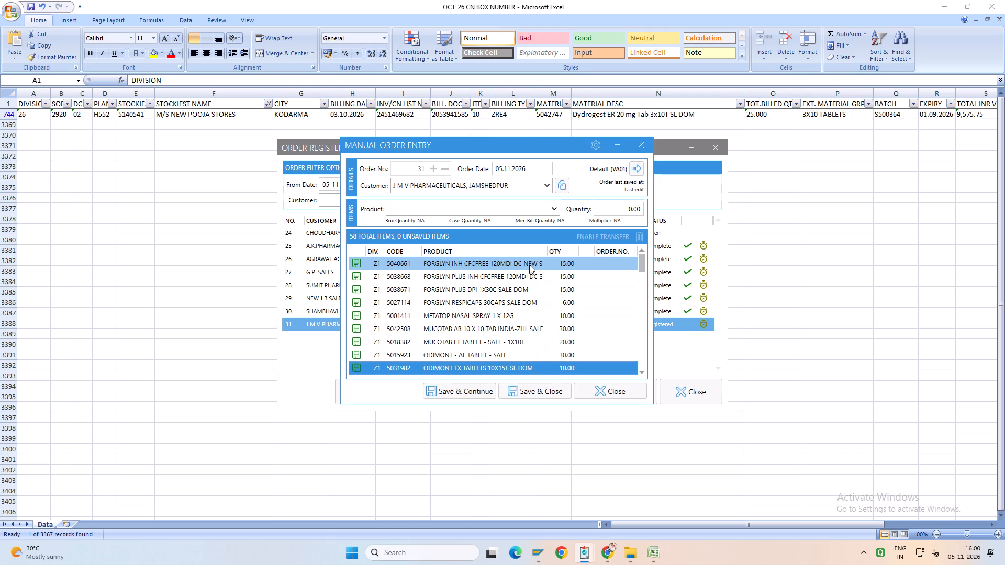
key("Down")
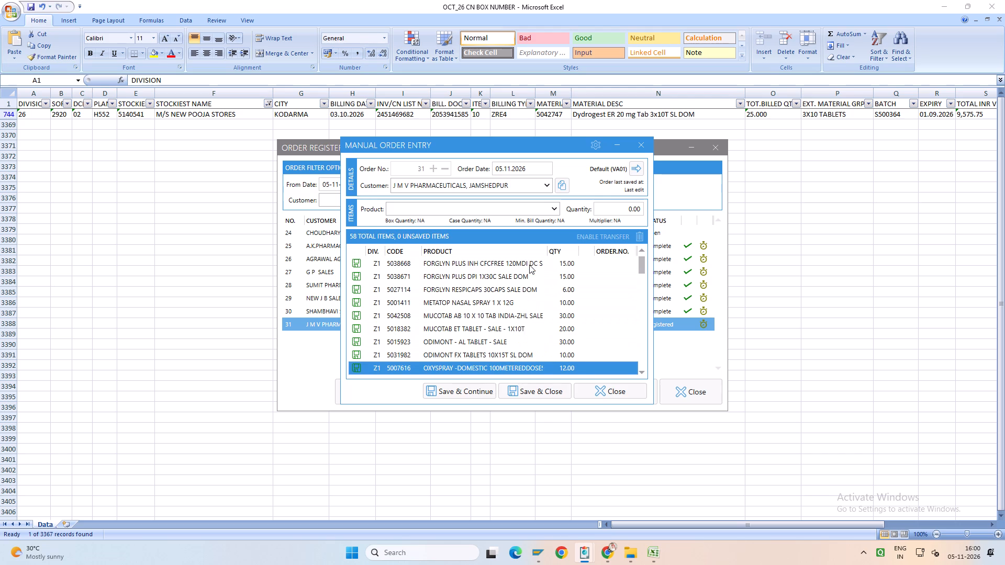
key("Down")
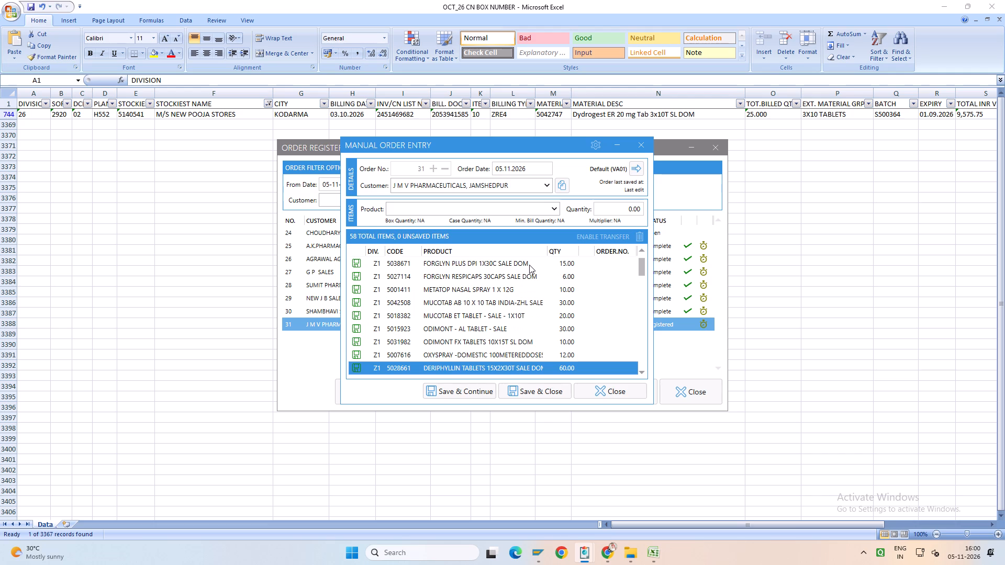
key("Down")
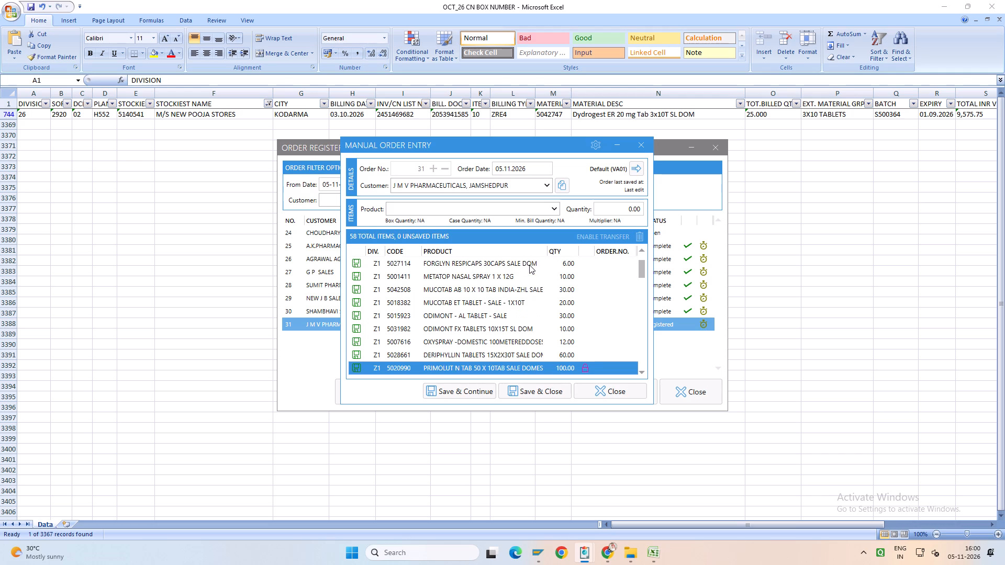
Add PRIMOLUT N TAB 10X5X15TAB (code 5050141) to the order with a quantity of 100.
left_click(457, 211)
type("PRIMOLUTN")
key("Down")
key("Down")
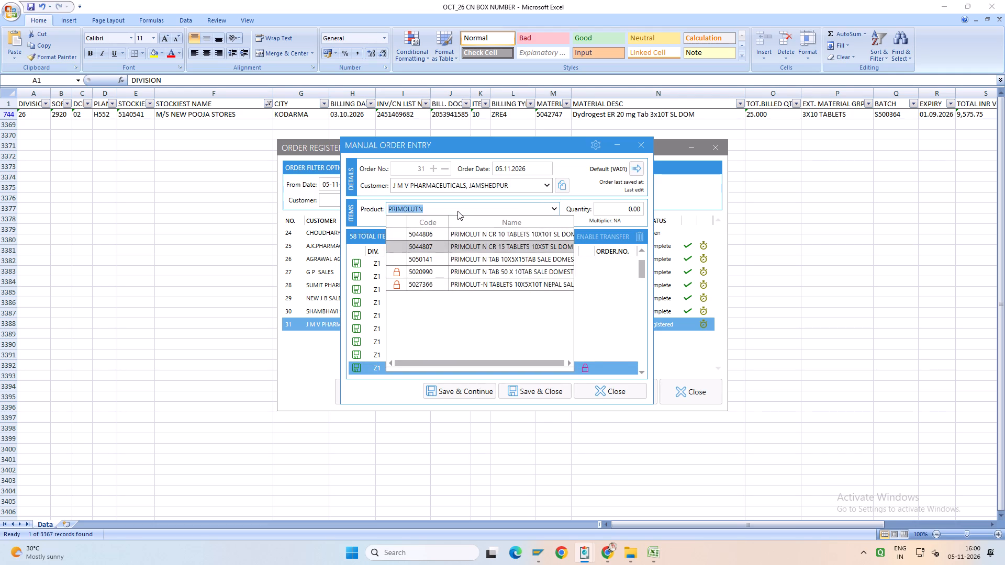
key("Down")
key("Return")
type("100")
key("Return")
Delete the locked PRIMOLUT N TAB 50 X 10TAB line (code 5020990) from the order.
scroll(505, 300, "up", 4)
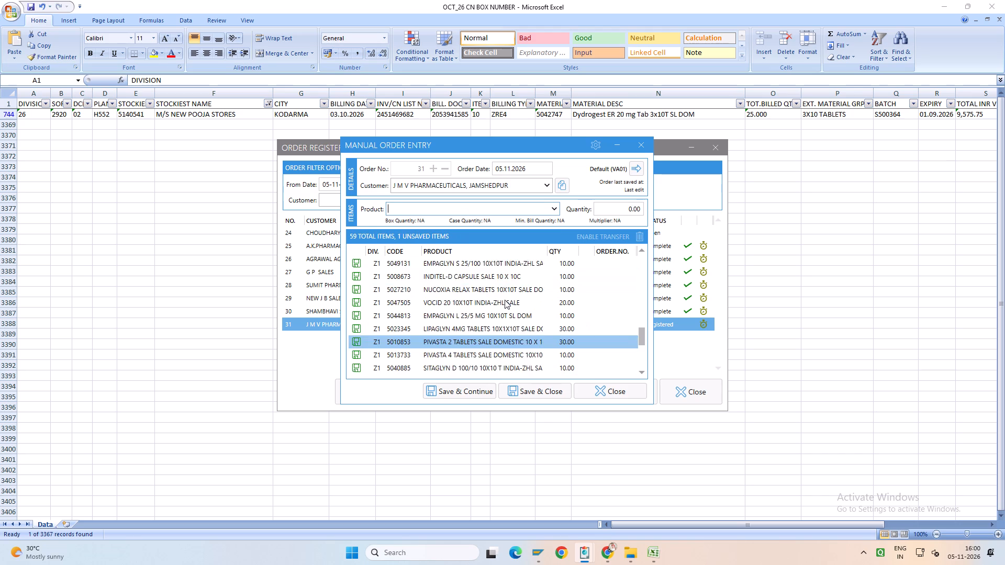
scroll(505, 300, "up", 10)
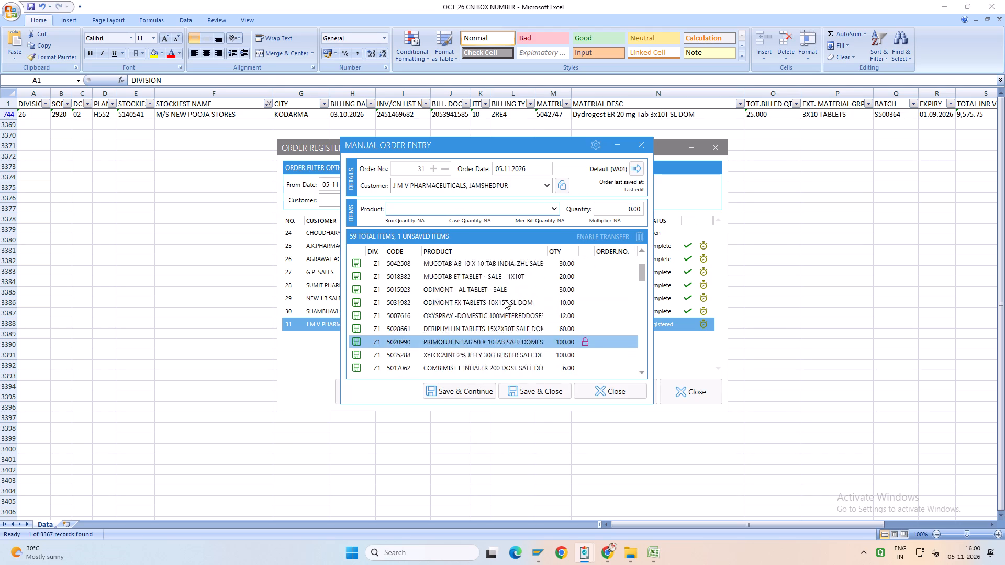
scroll(505, 300, "up", 5)
scroll(505, 300, "down", 2)
left_click(517, 333)
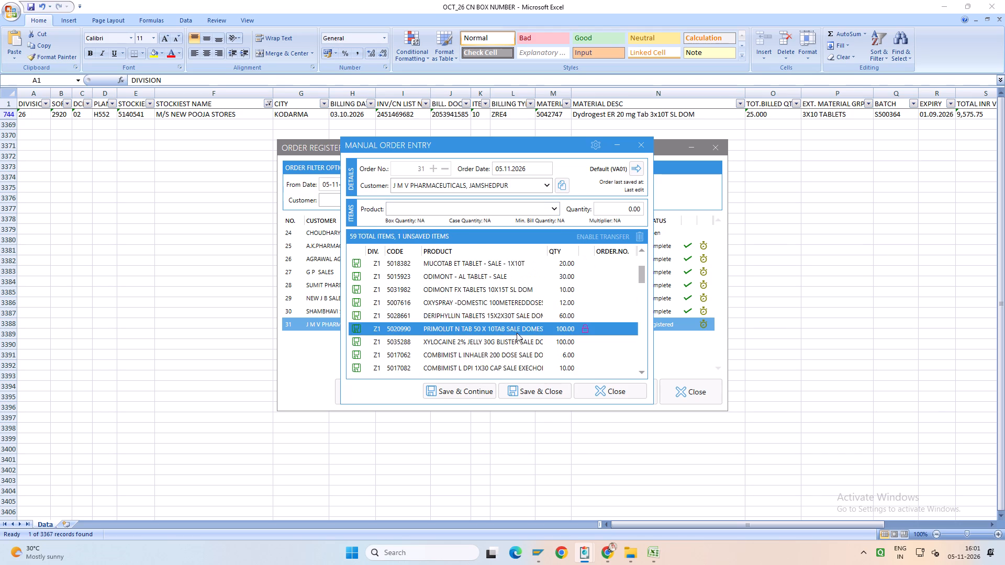
left_click(642, 237)
Review the order lines from XYLOCAINE 2% JELLY to FORMONIDE FORTE INHALER for locked products.
left_click(568, 332)
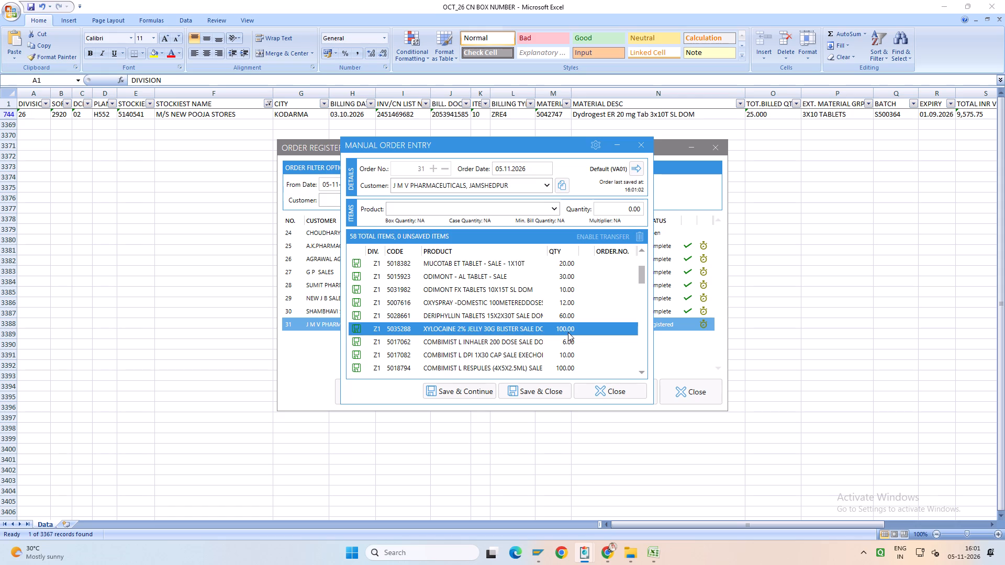
key("Down")
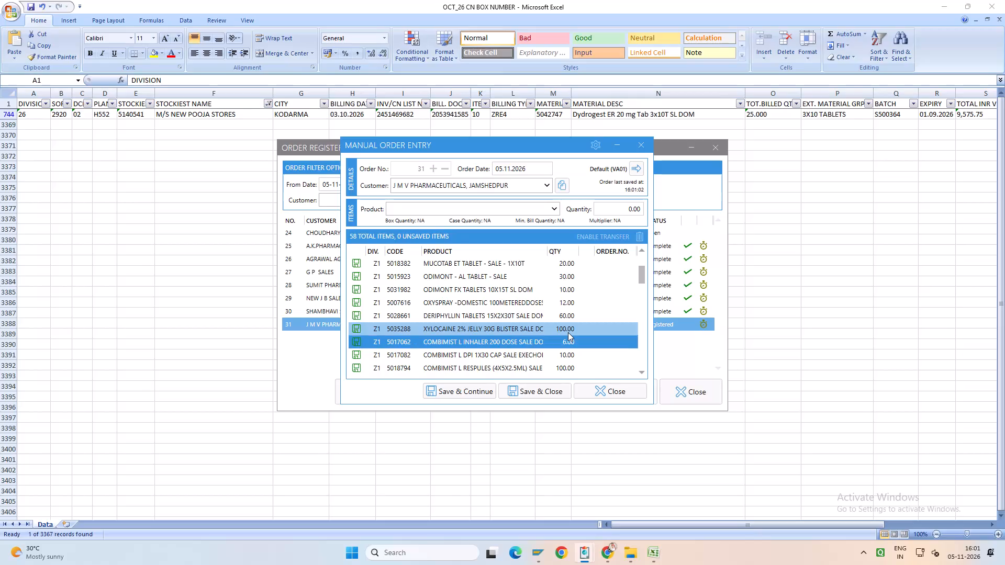
key("Down")
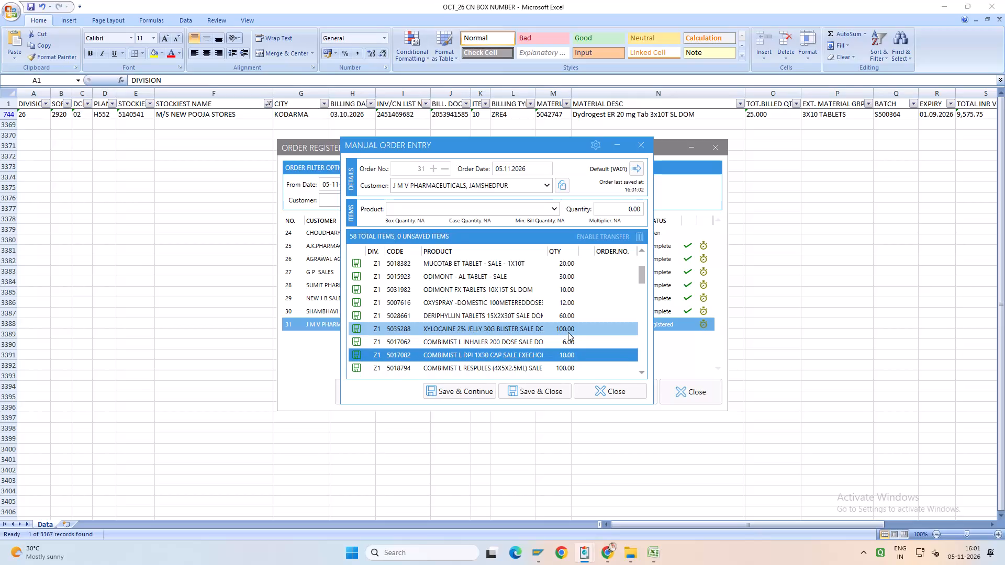
key("Down")
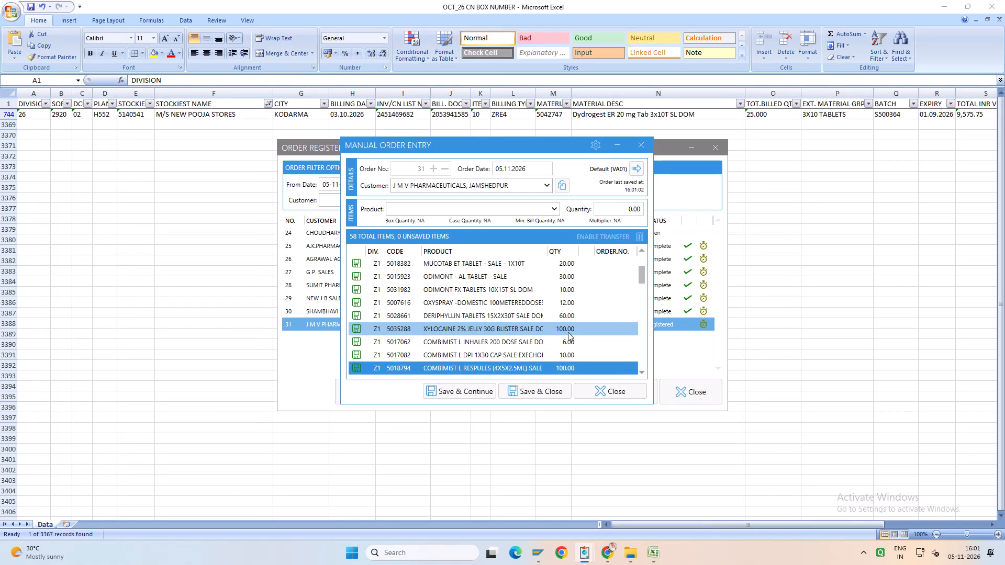
key("Down")
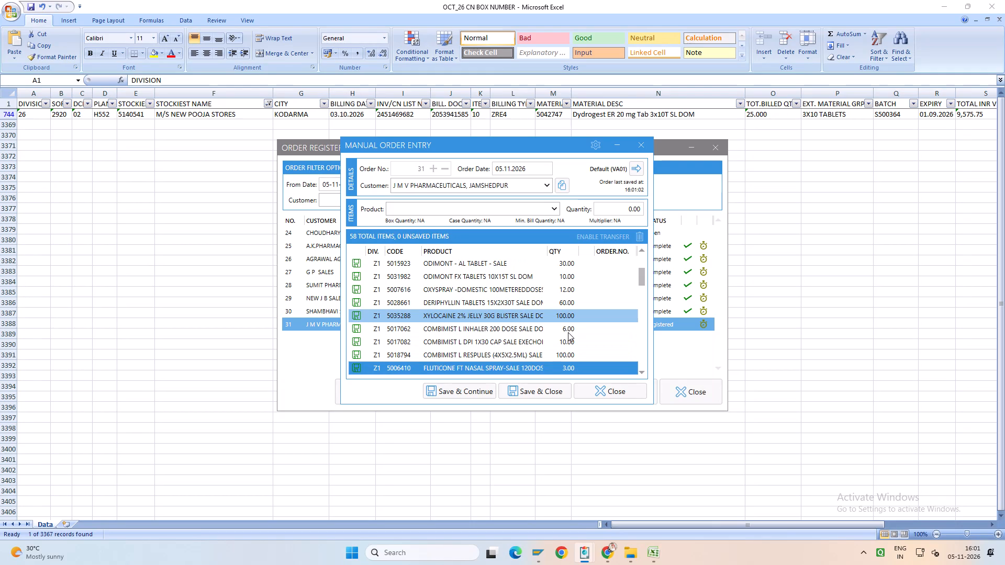
key("Down")
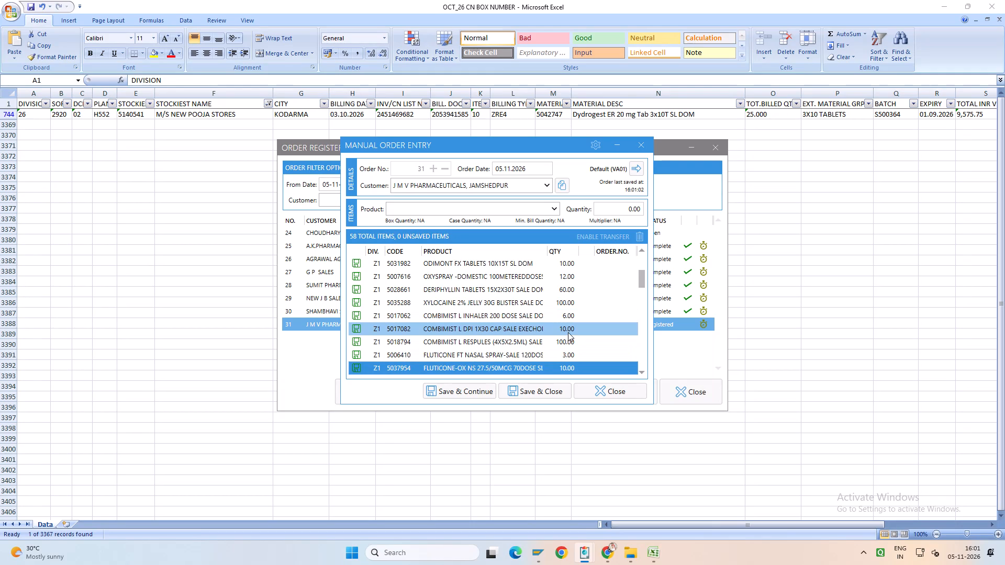
key("Down")
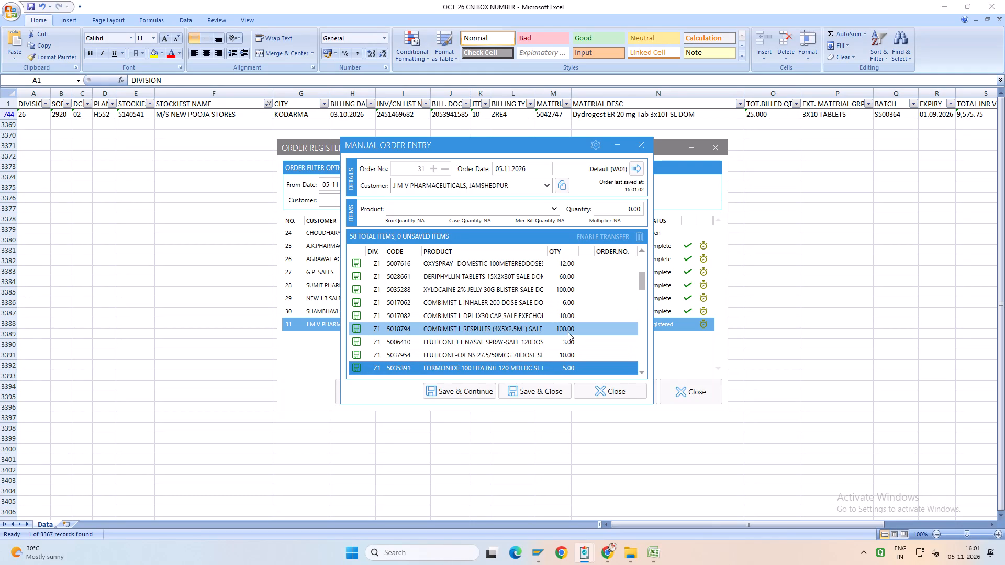
key("Down")
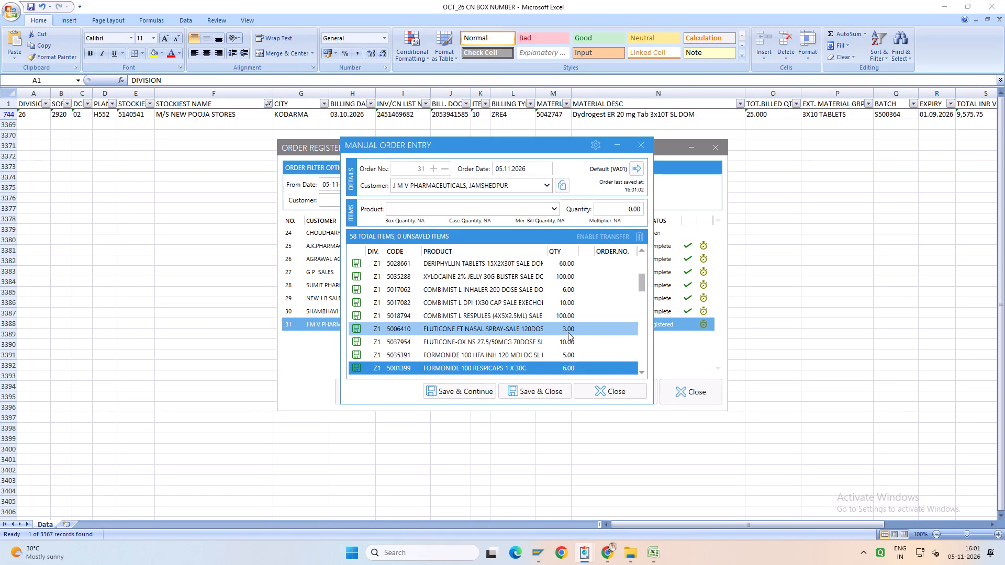
key("Down")
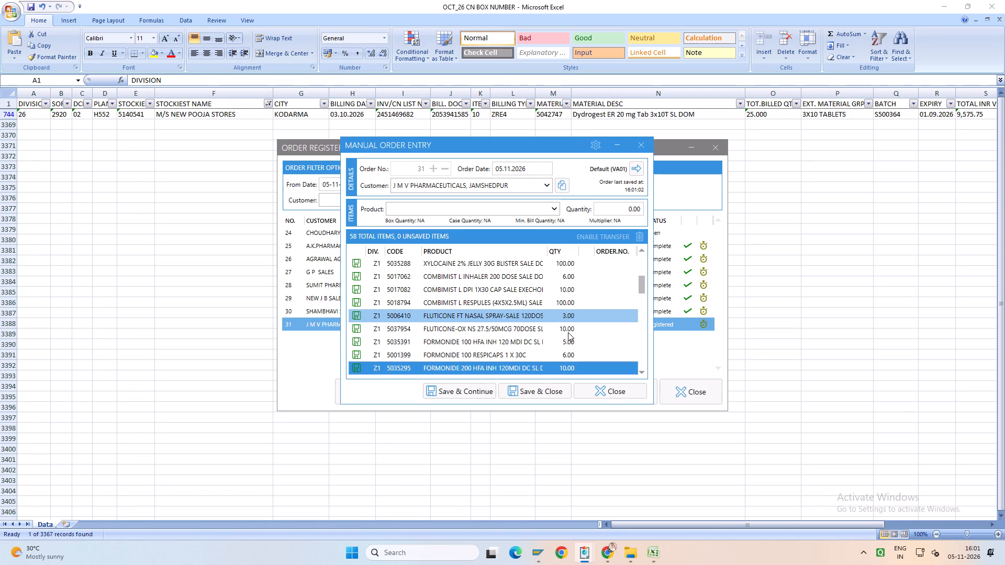
key("Down")
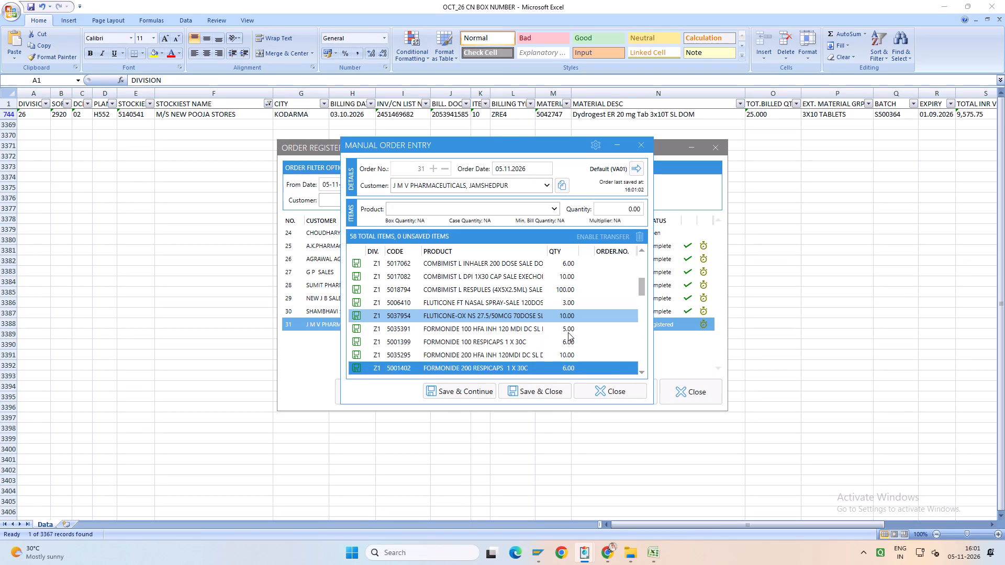
key("Down")
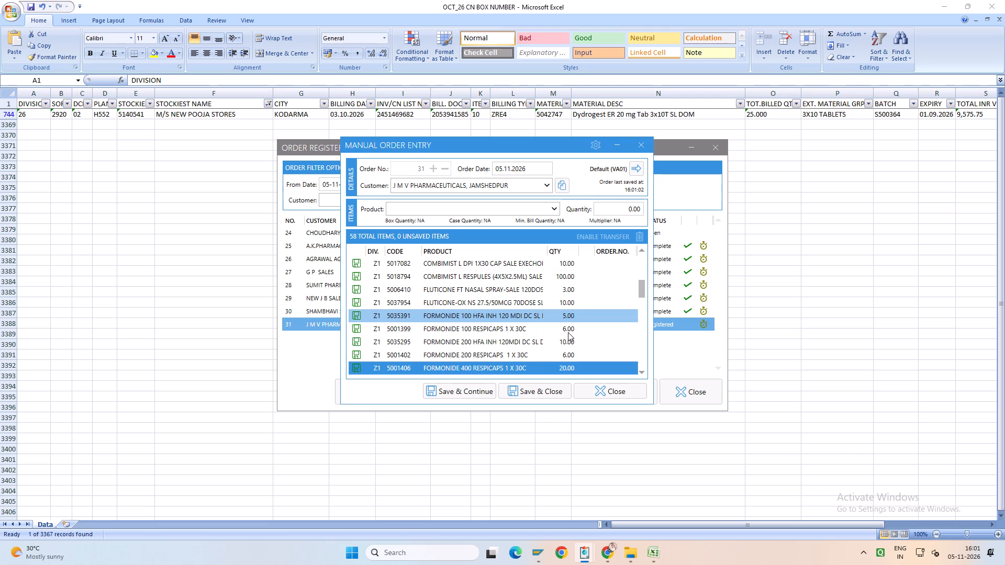
key("Down")
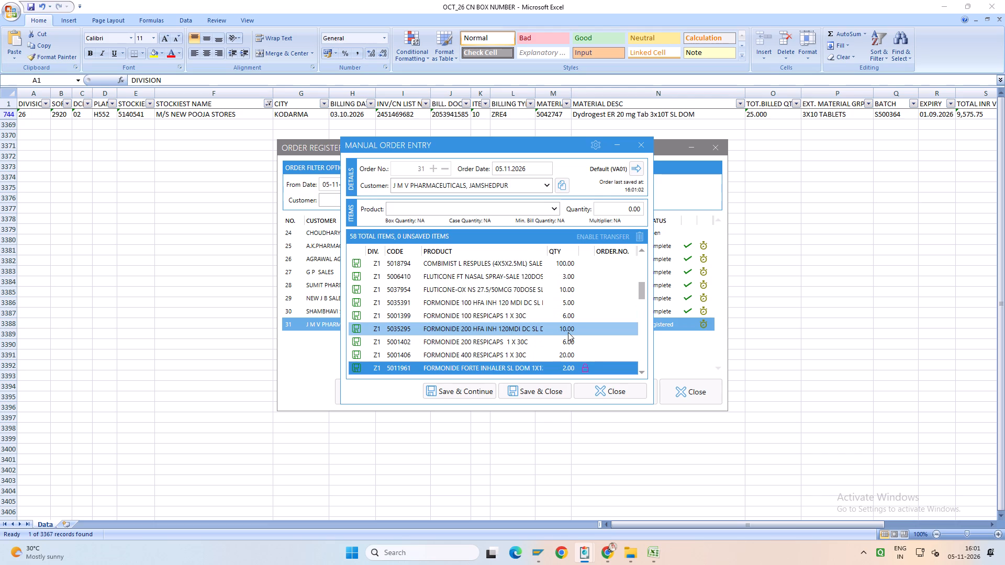
Add FORMONIDE FORTE INH 1X120MDI DC (code 5035394) to the order with a quantity of 2.
left_click(445, 206)
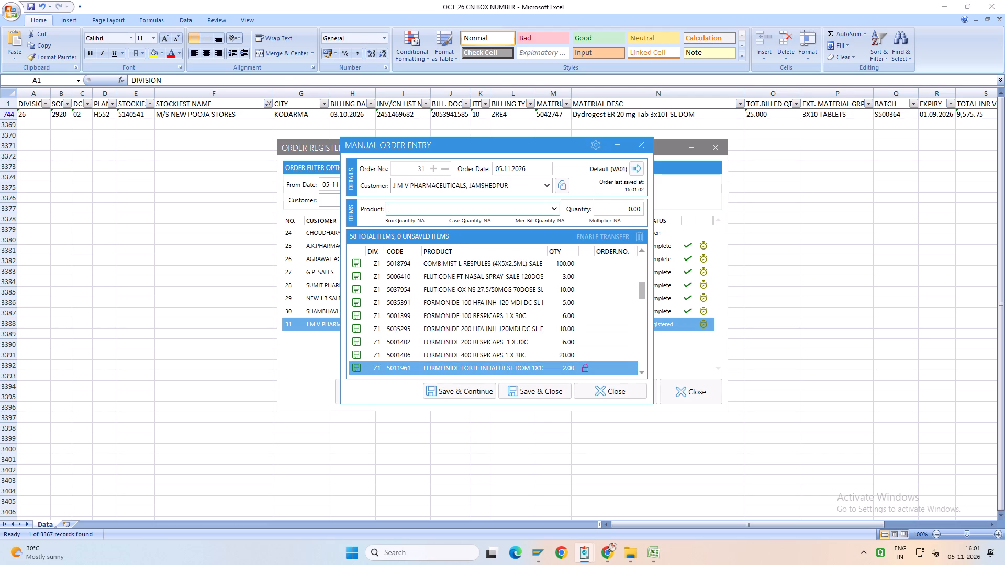
type("FROMONIDEFORTE")
key("BackSpace")
key("BackSpace")
key("BackSpace")
key("BackSpace")
key("BackSpace")
key("BackSpace")
key("BackSpace")
key("BackSpace")
key("BackSpace")
key("BackSpace")
key("BackSpace")
key("BackSpace")
key("BackSpace")
key("BackSpace")
key("BackSpace")
key("BackSpace")
key("BackSpace")
key("BackSpace")
key("BackSpace")
key("BackSpace")
key("BackSpace")
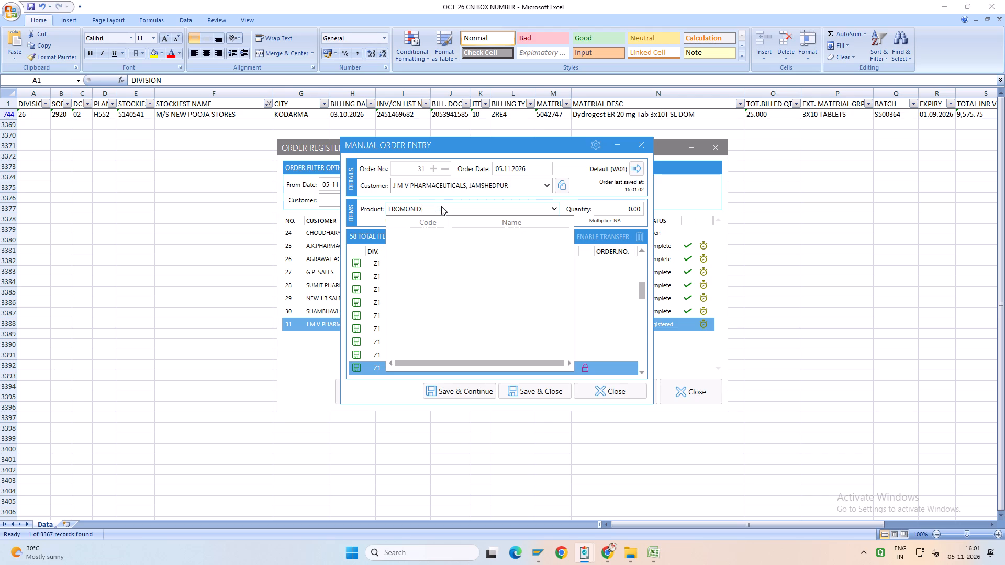
type("FORMONIDEFORET")
key("BackSpace")
key("BackSpace")
type("TE")
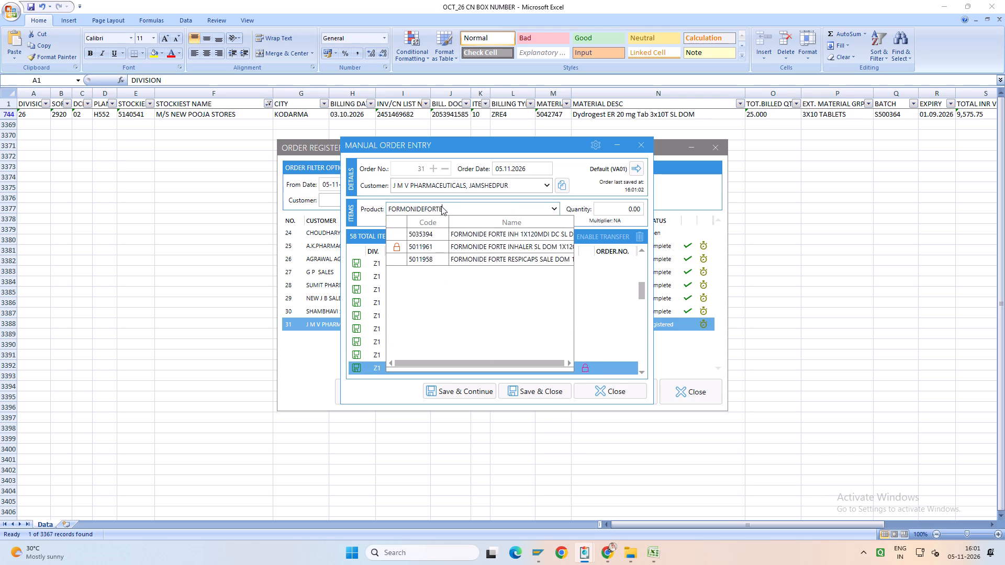
key("Down")
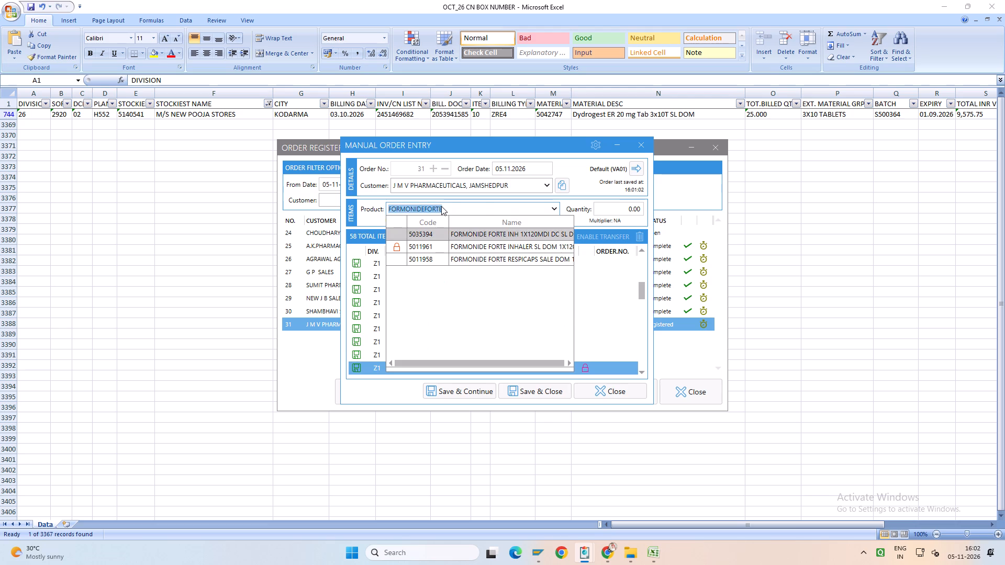
key("Return")
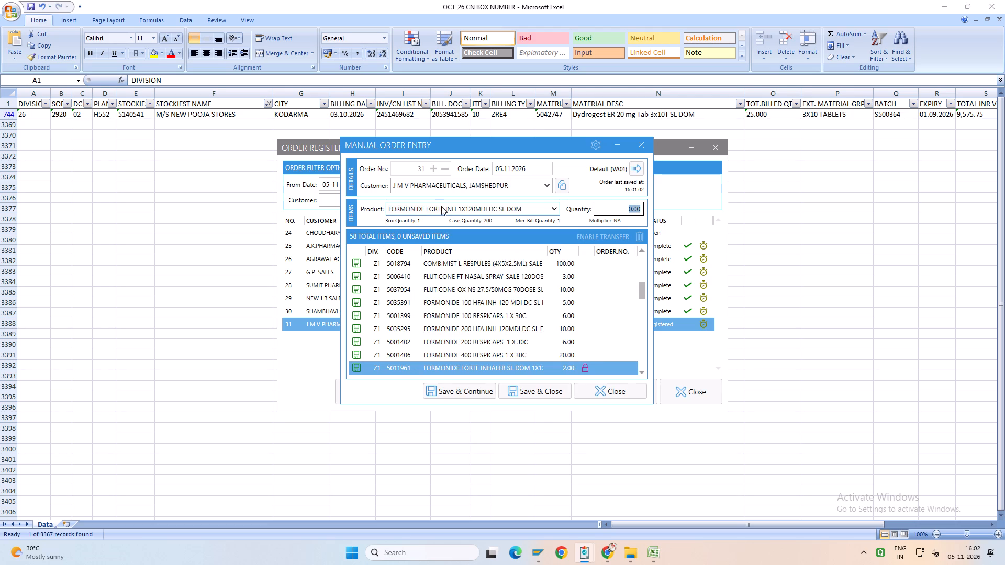
key("2")
key("Return")
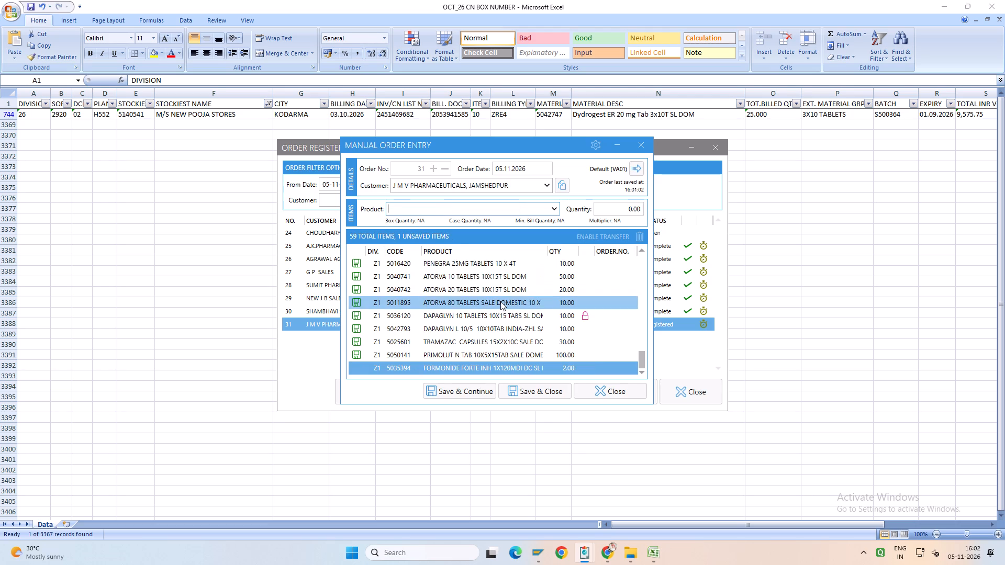
Delete the locked FORMONIDE FORTE INHALER line (code 5011961) from the order.
scroll(500, 301, "up", 11)
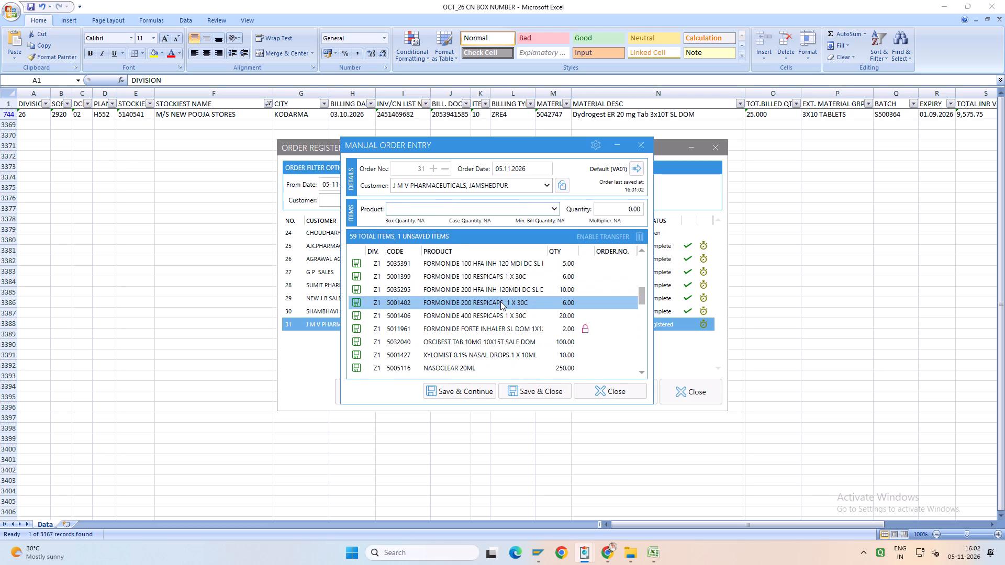
left_click(511, 332)
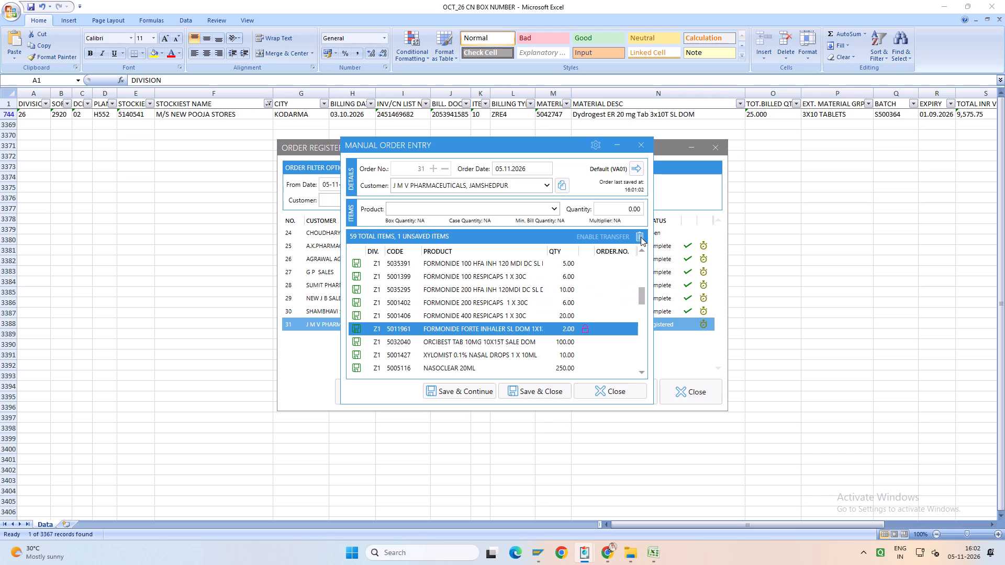
left_click(641, 237)
left_click(571, 326)
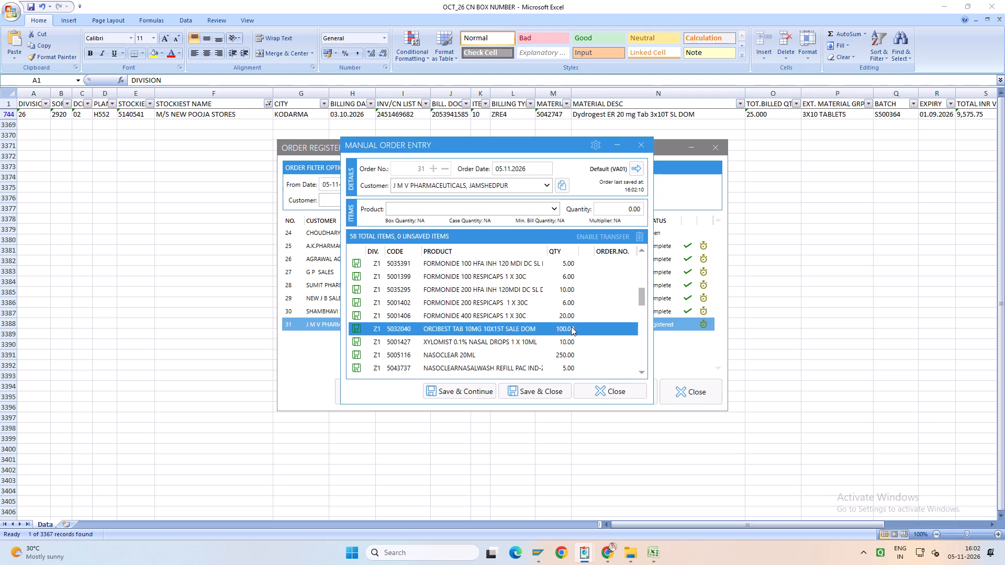
Review the order lines from ORCIBEST TAB 10MG to DAPAGLYN 10 TABLETS for locked products.
key("Down")
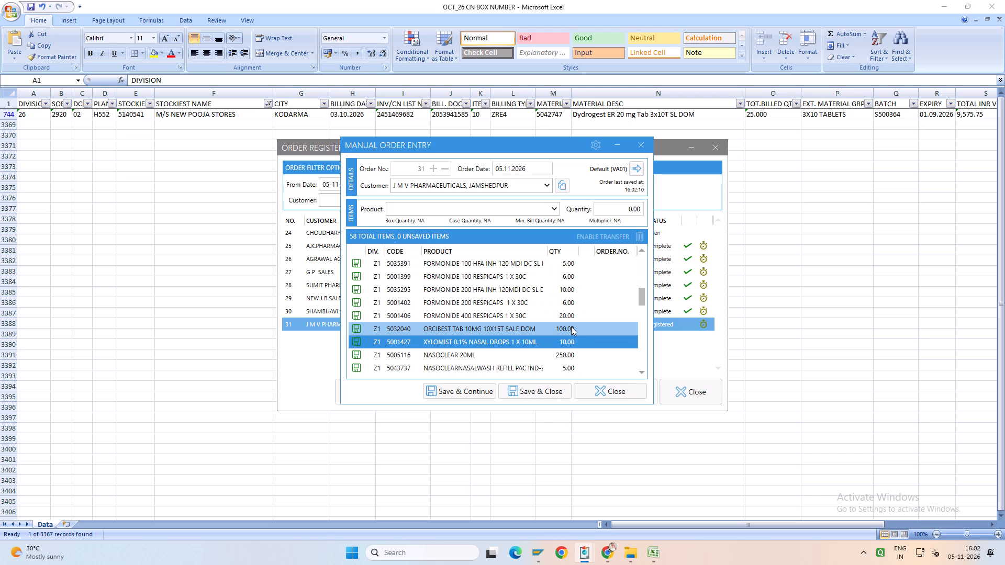
key("Down")
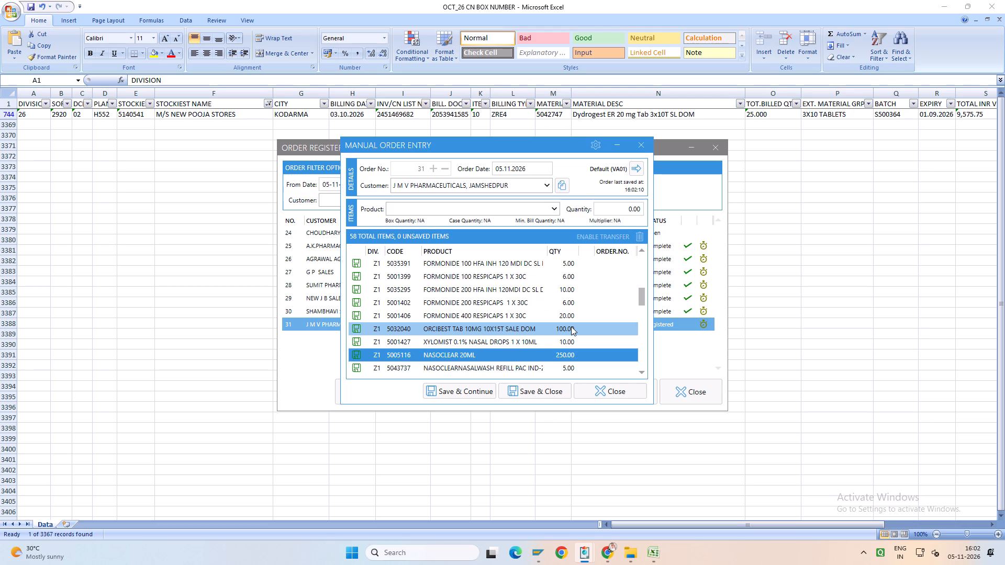
key("Down")
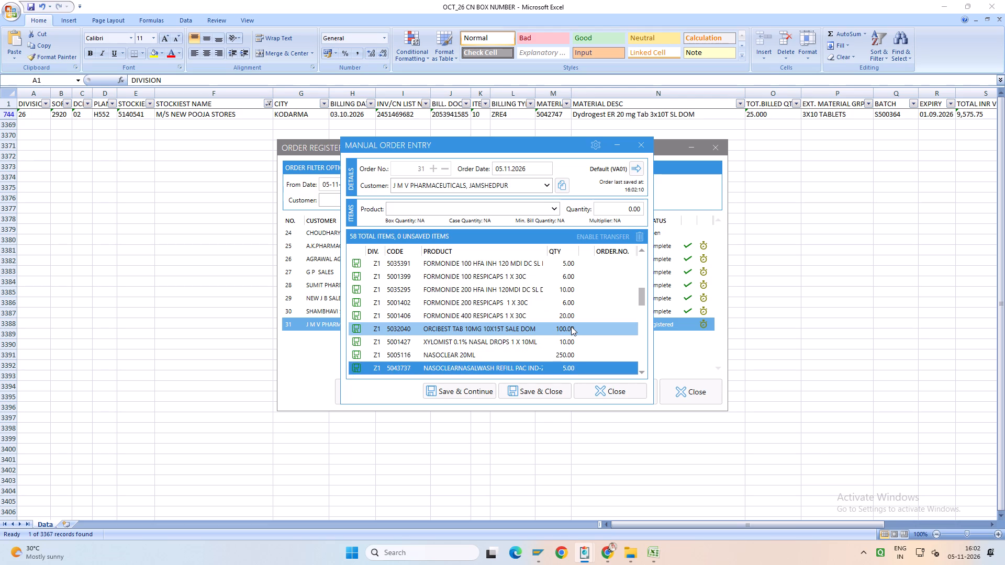
key("Down")
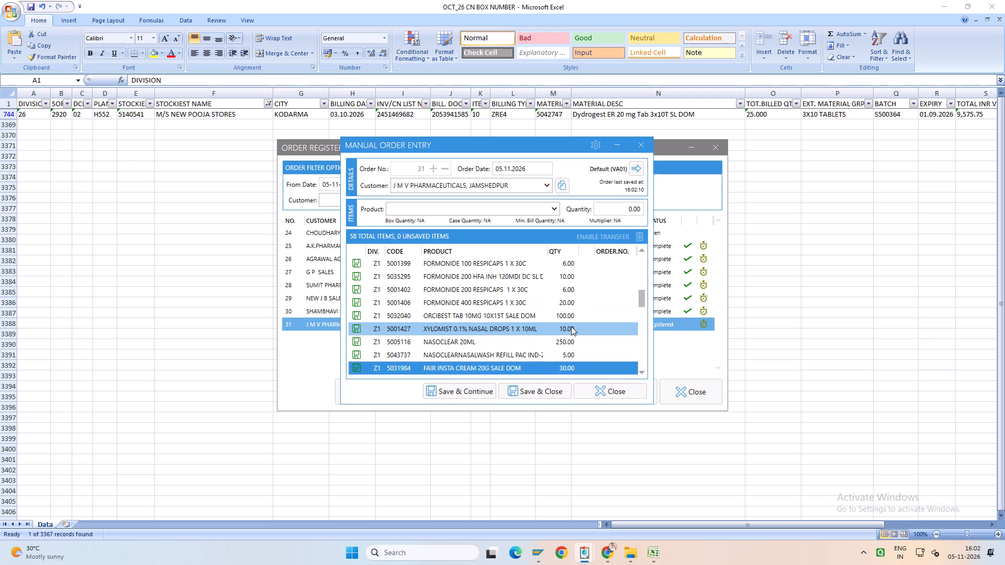
key("Down")
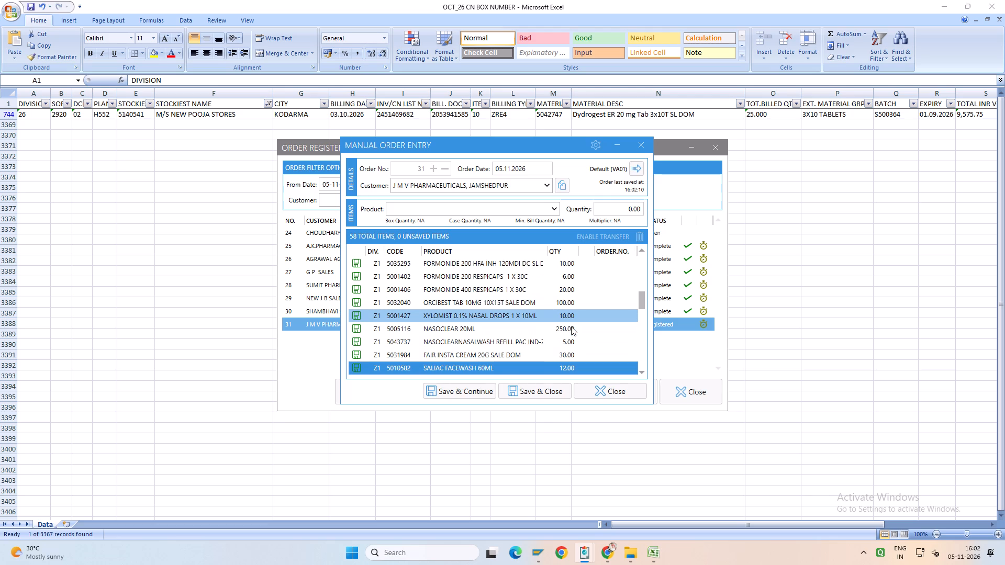
key("Down")
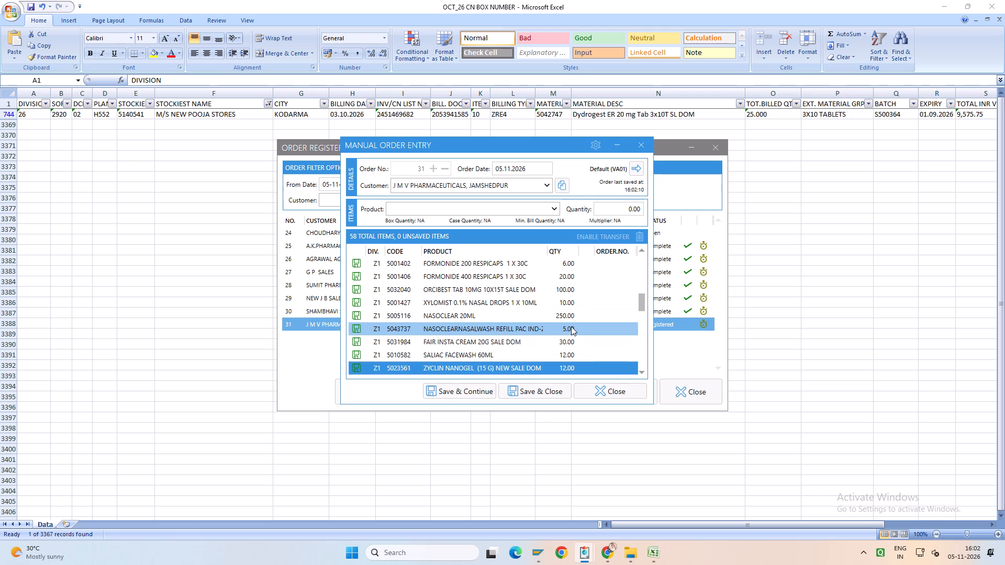
key("Down")
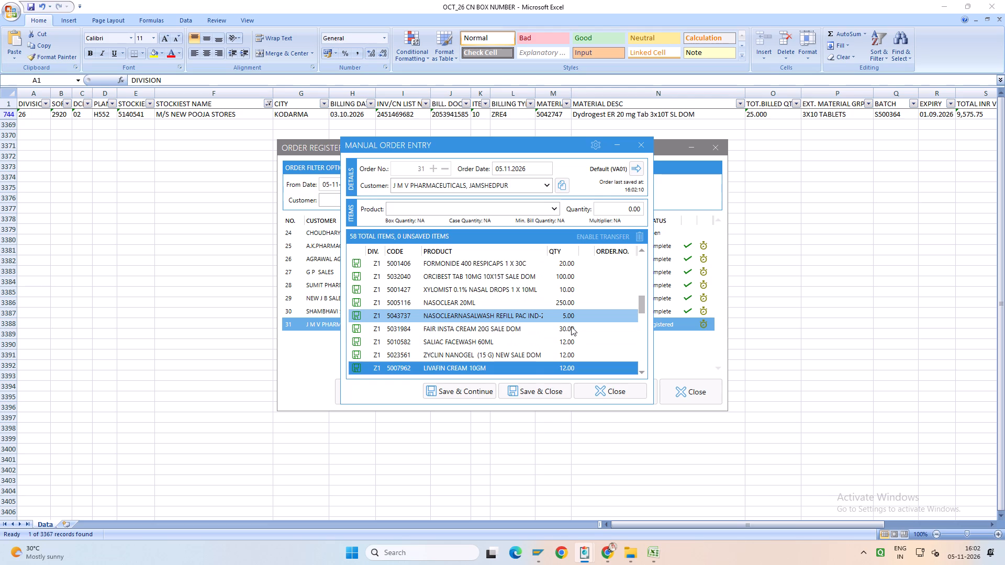
key("Down")
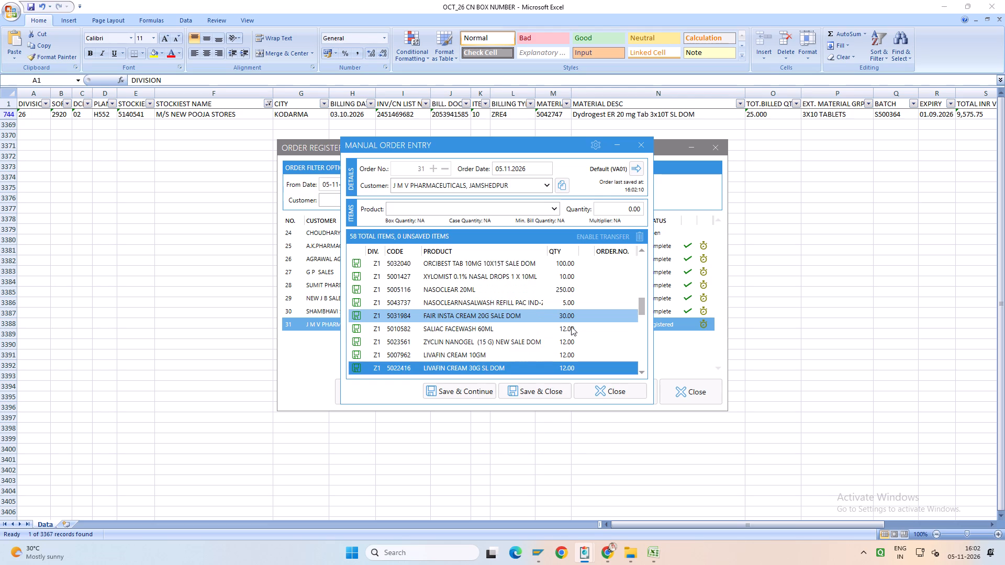
key("Down")
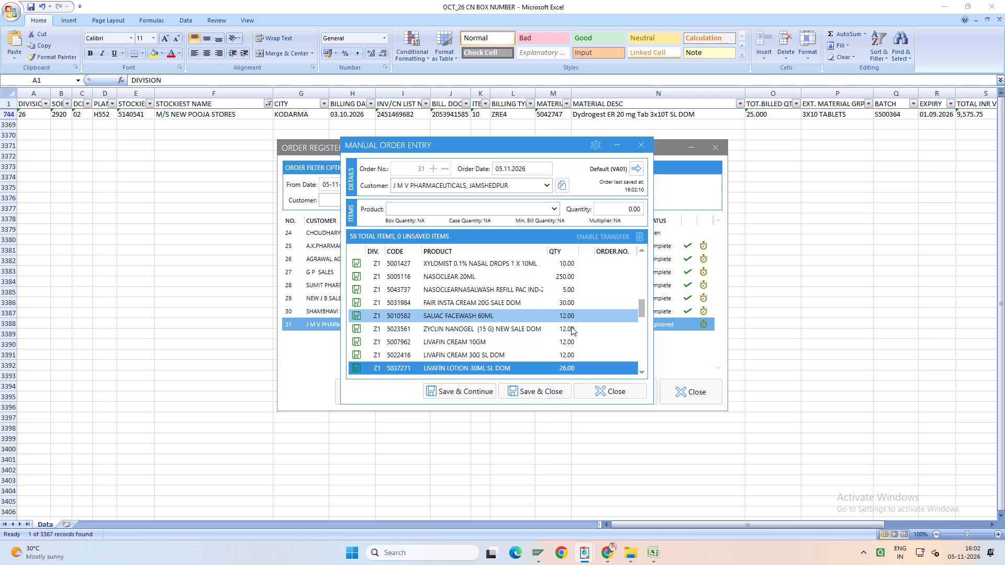
key("Down")
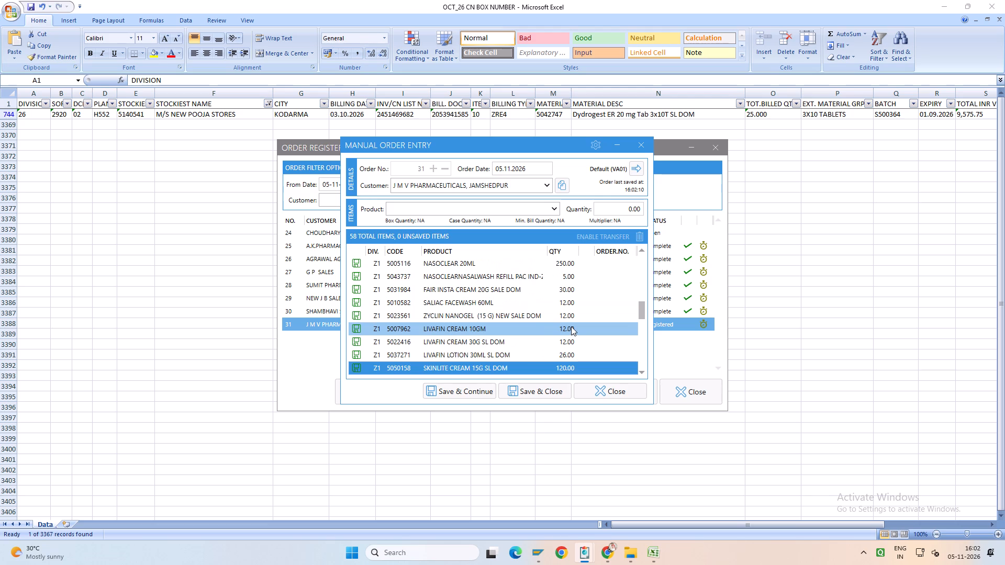
key("Down")
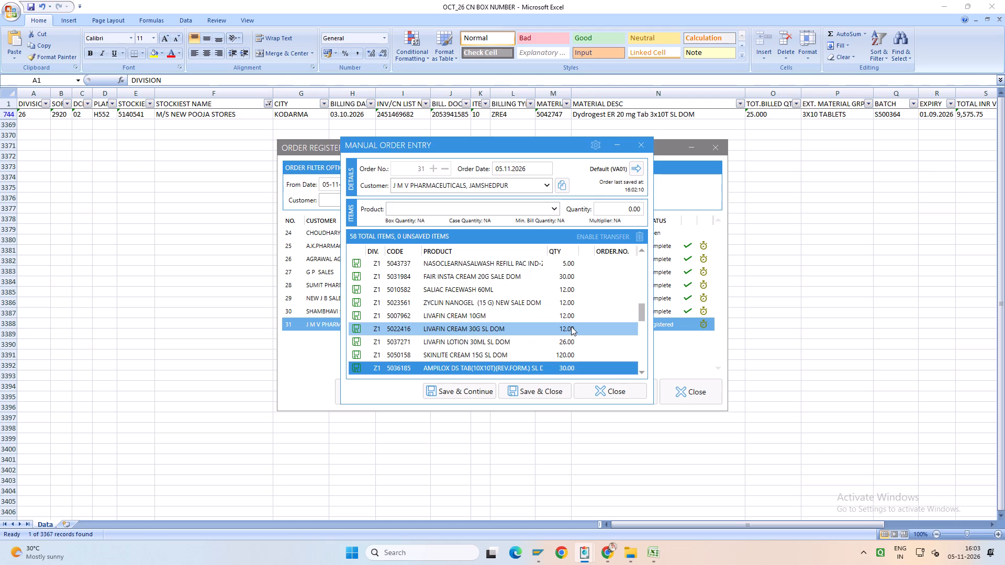
key("Down")
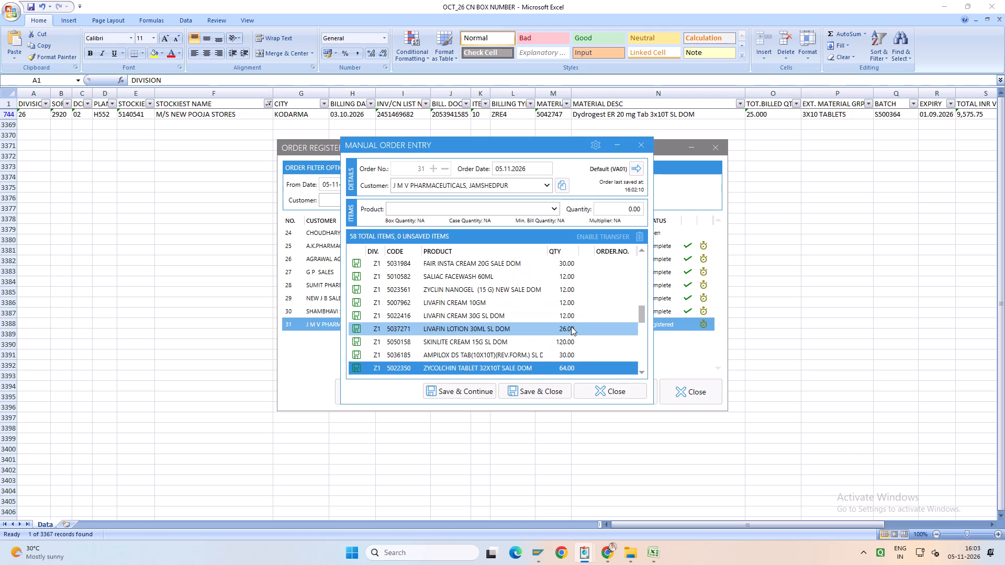
key("Down")
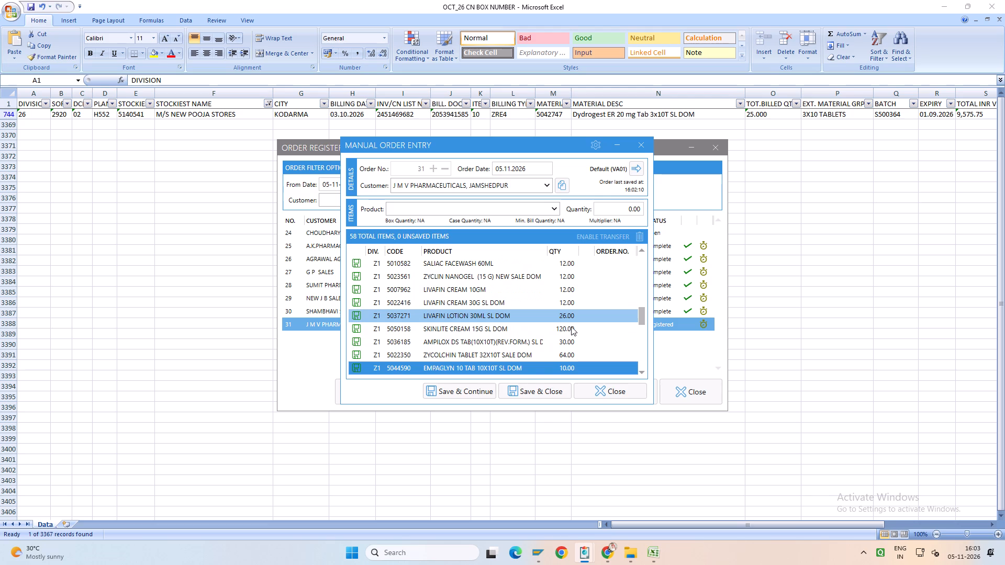
key("Down")
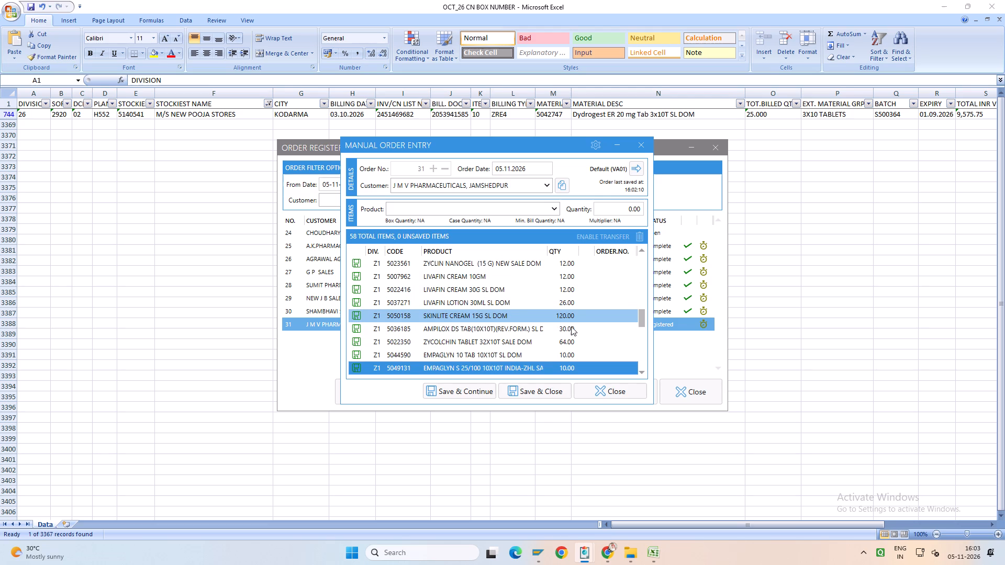
key("Down")
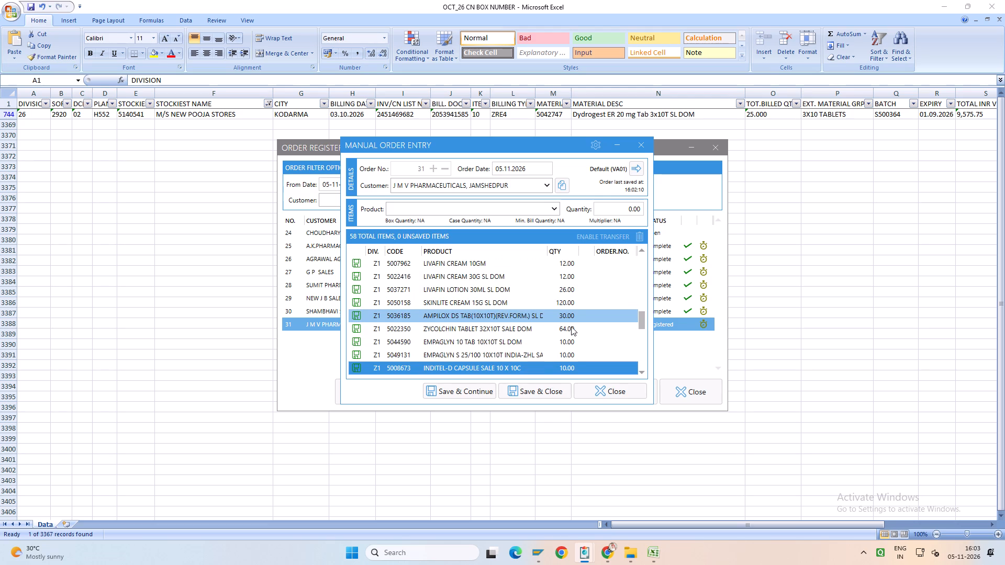
key("Down")
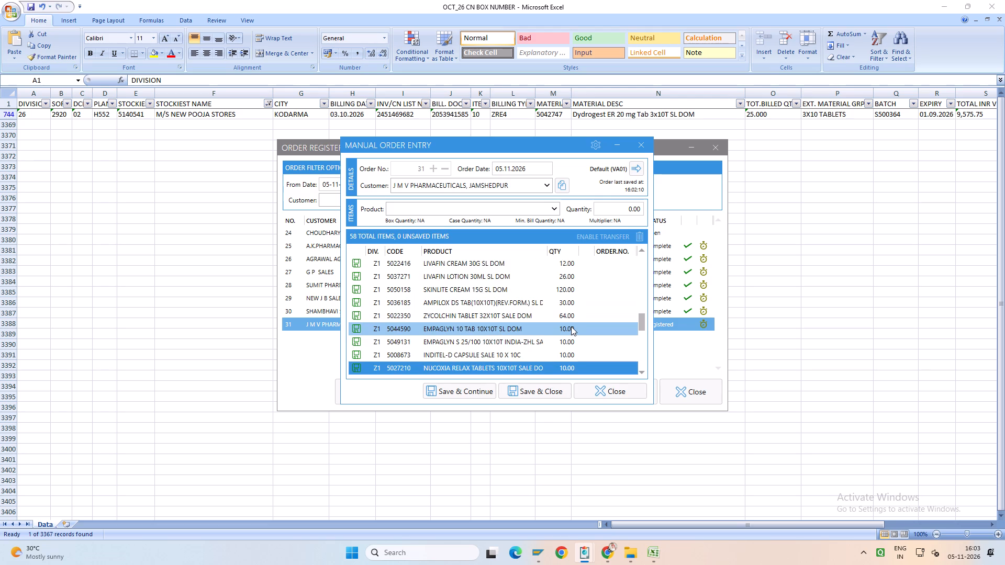
key("Down")
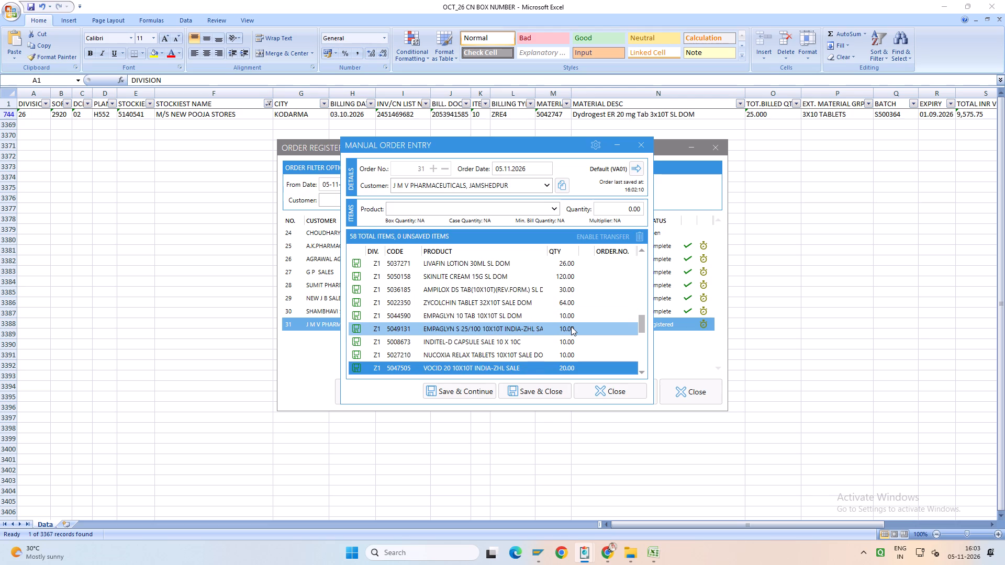
key("Down")
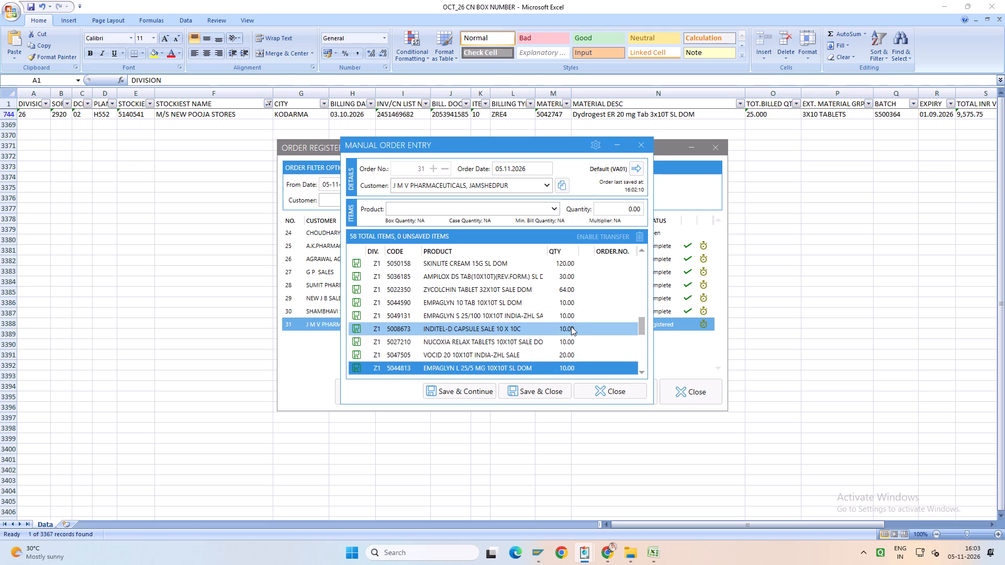
key("Down")
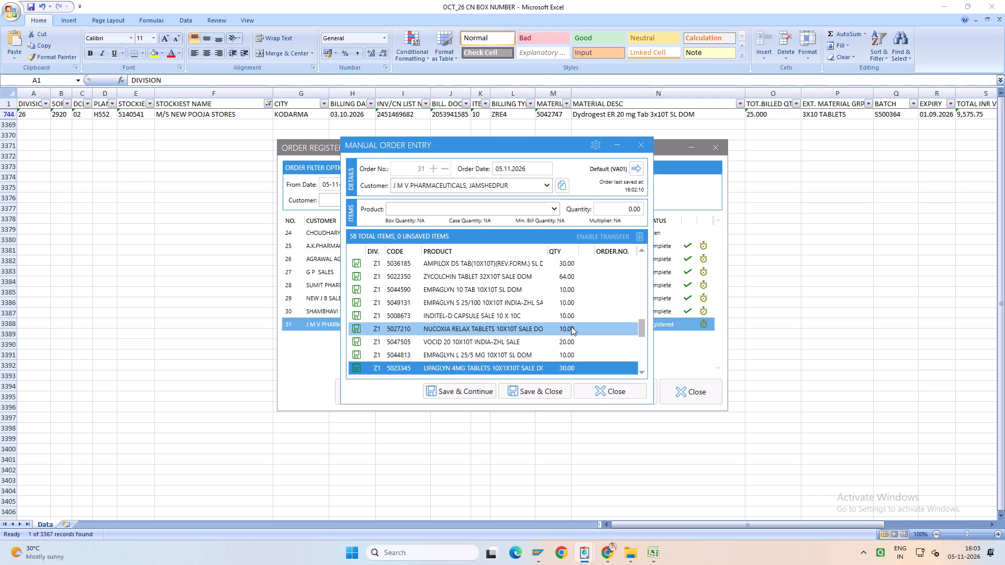
key("Down")
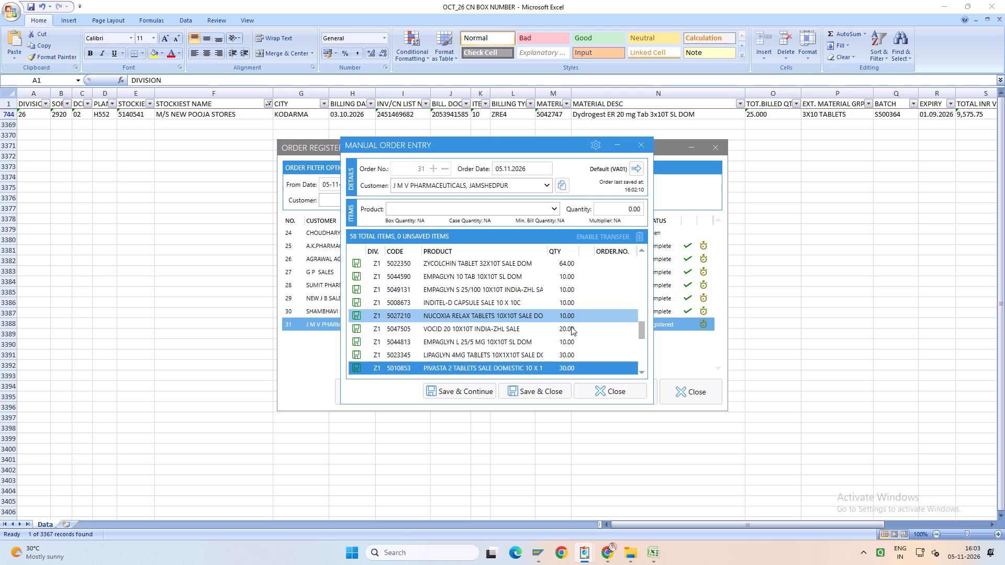
key("Down")
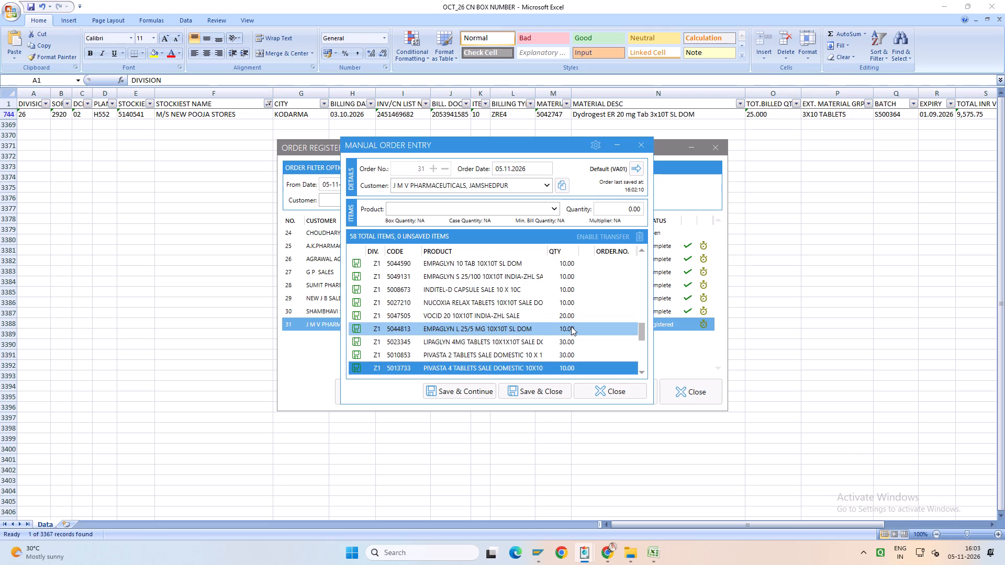
key("Down")
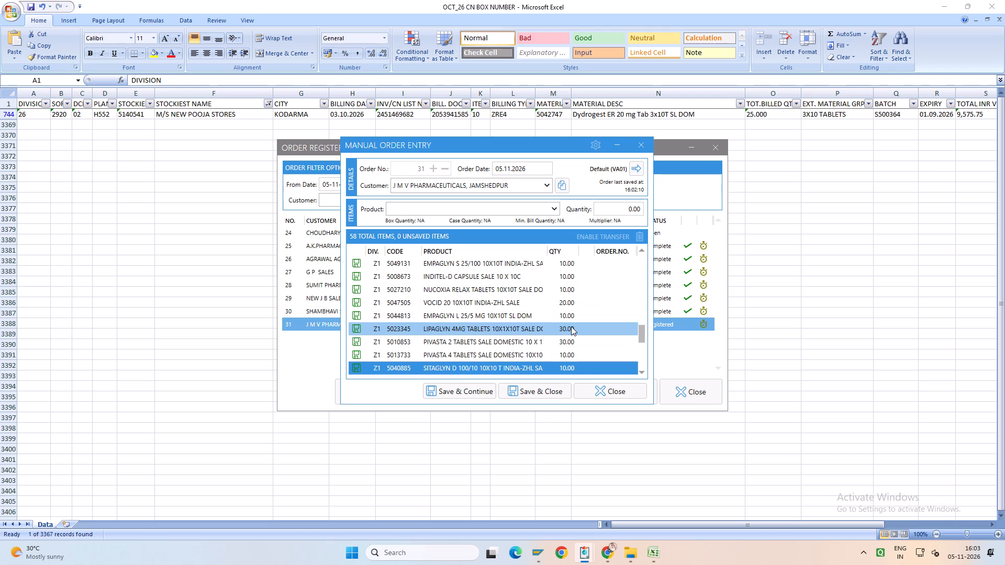
key("Down")
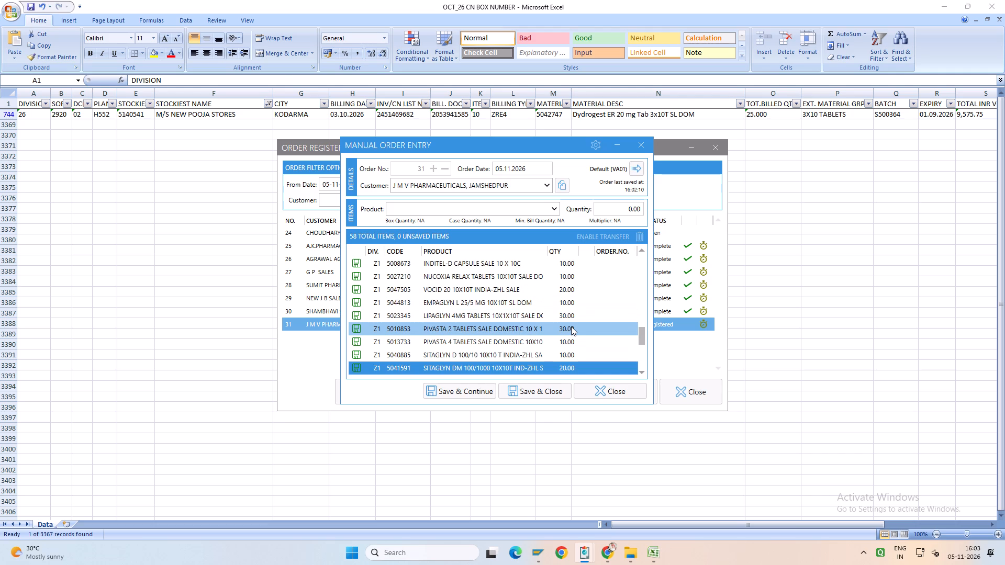
key("Down")
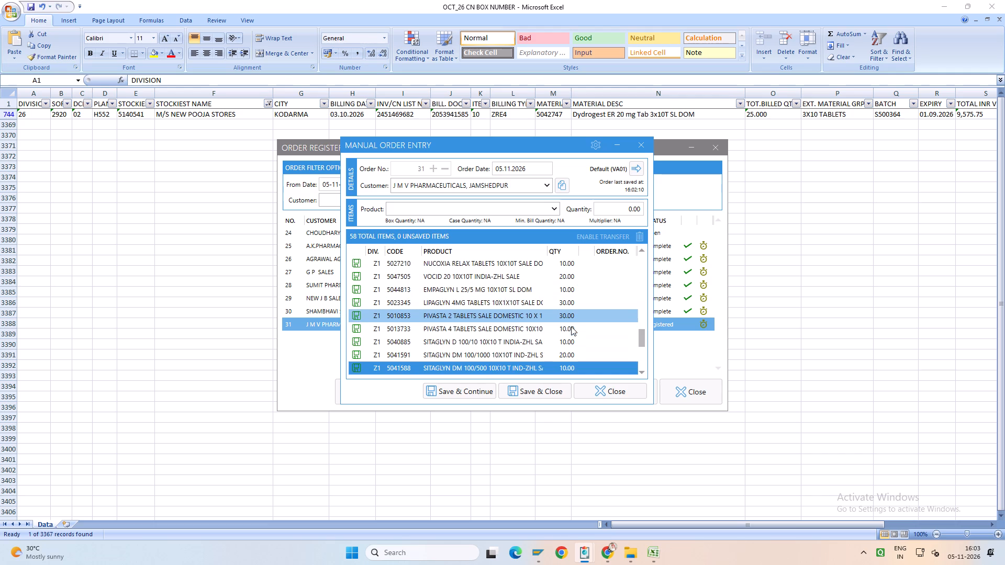
key("Down")
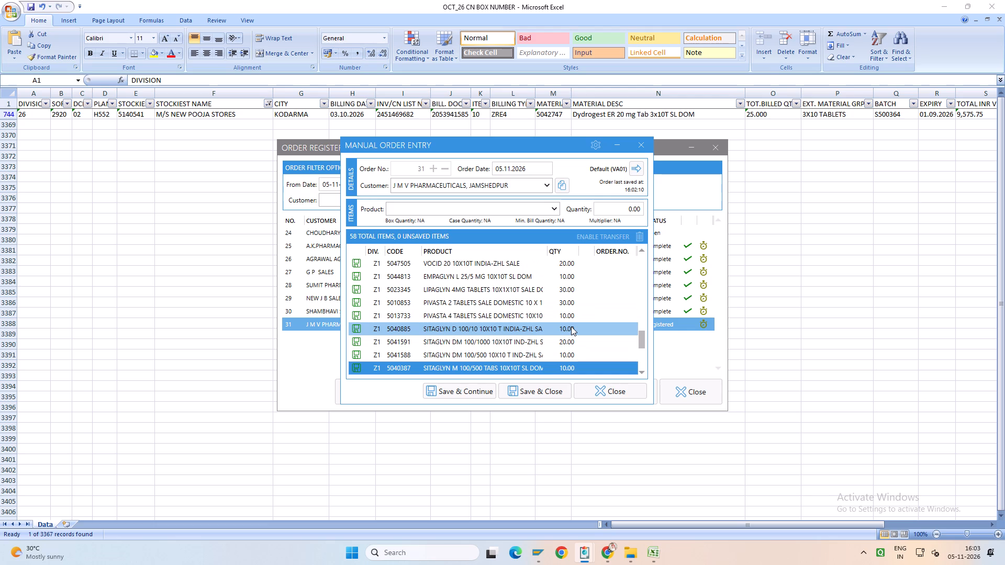
key("Down")
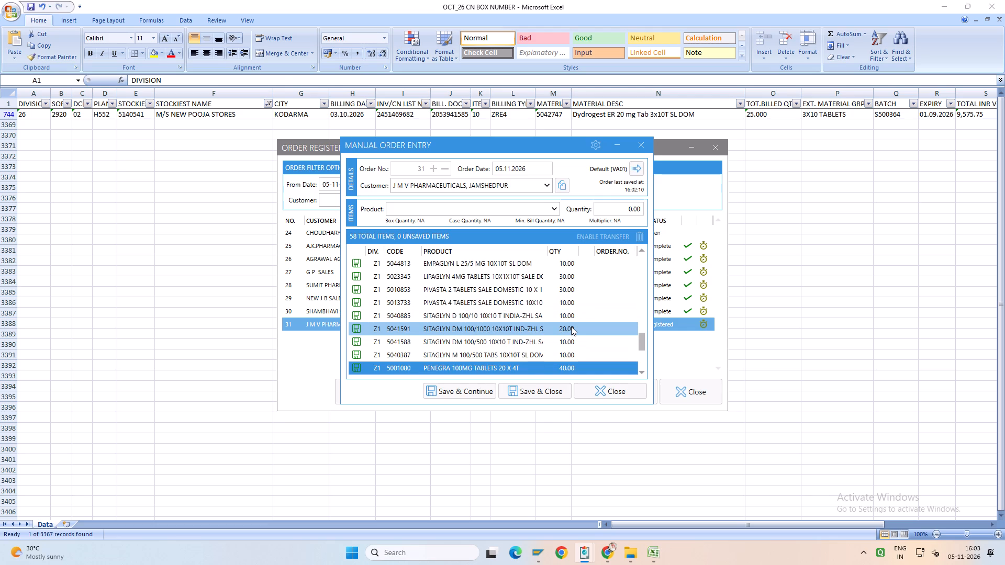
key("Down")
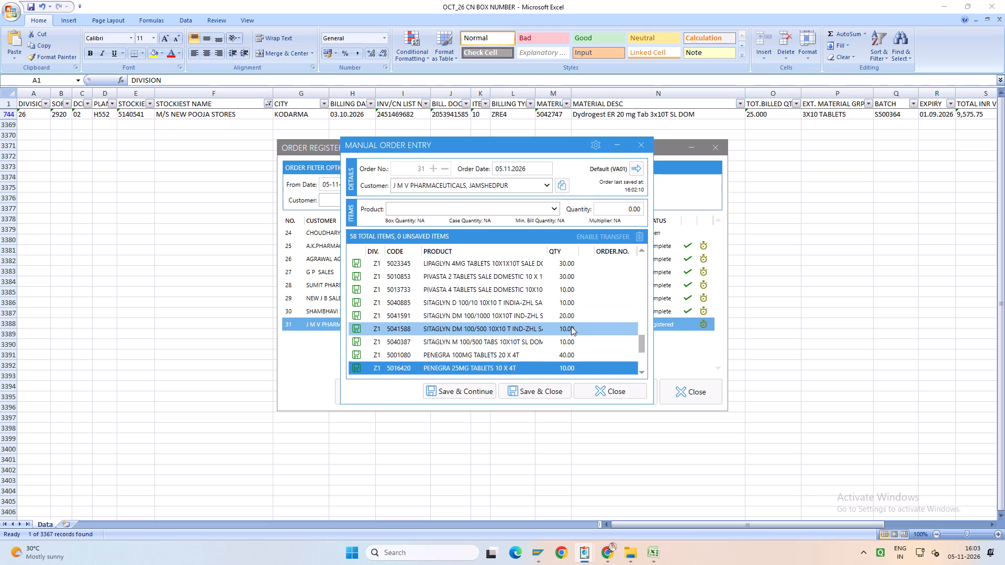
key("Down")
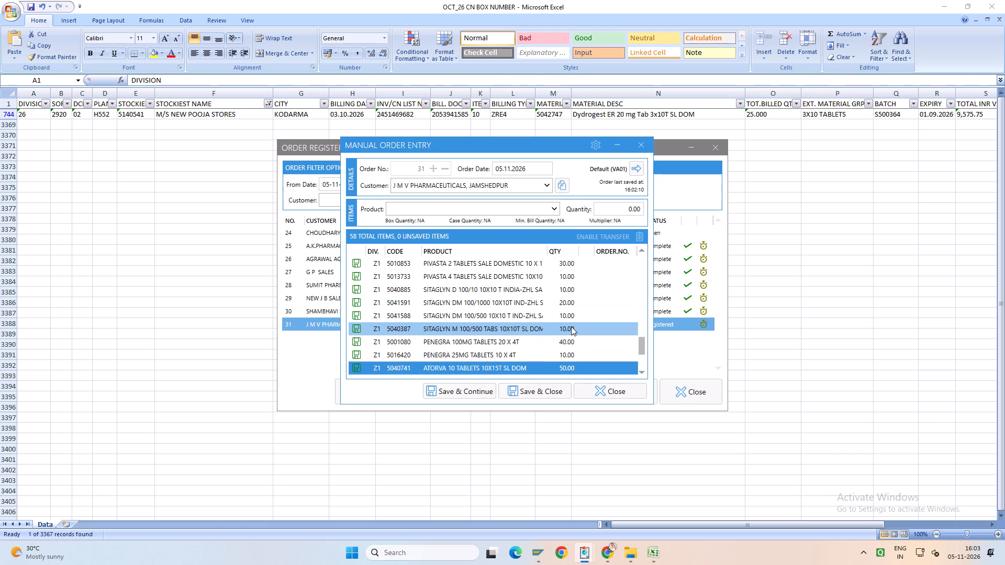
key("Down")
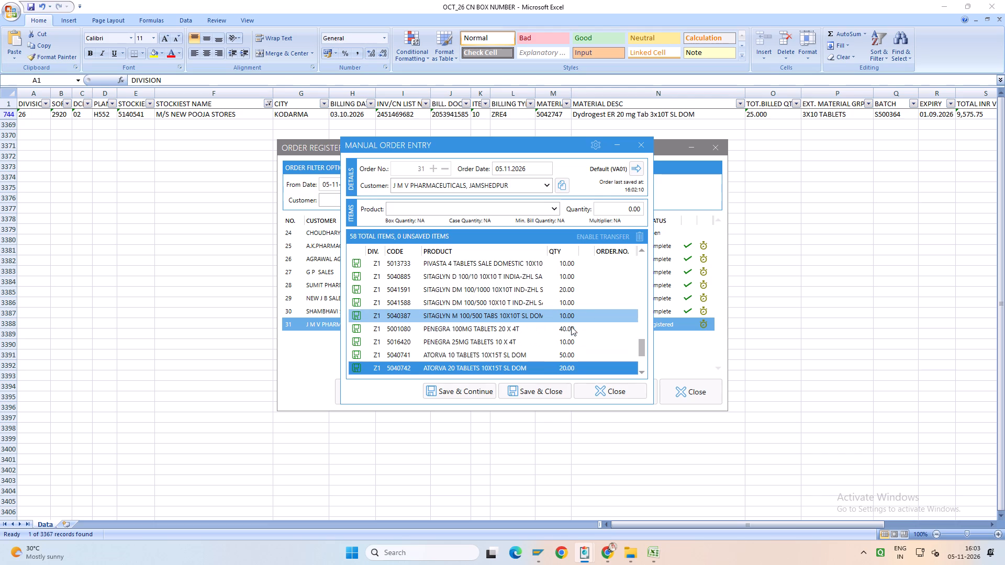
key("Down")
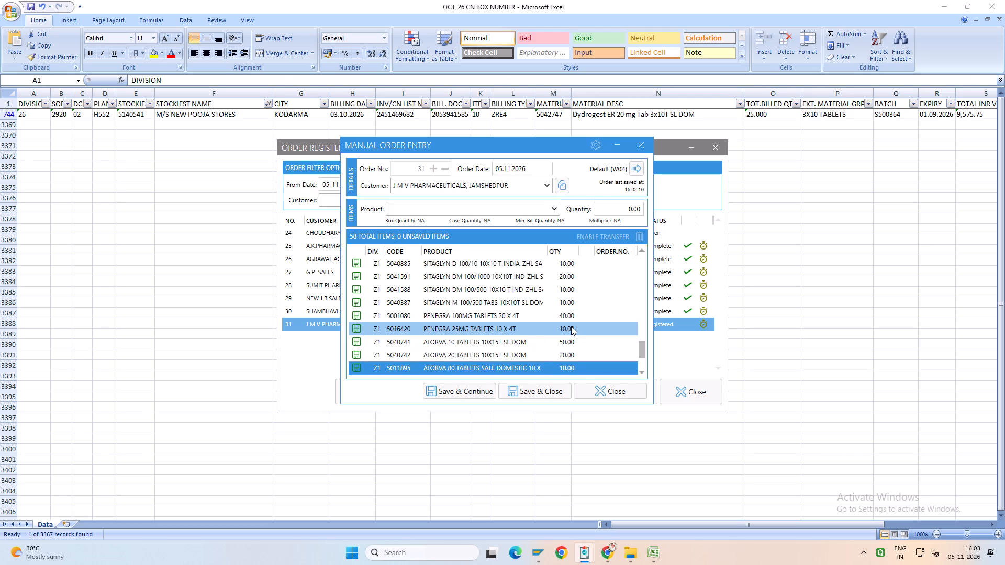
key("Down")
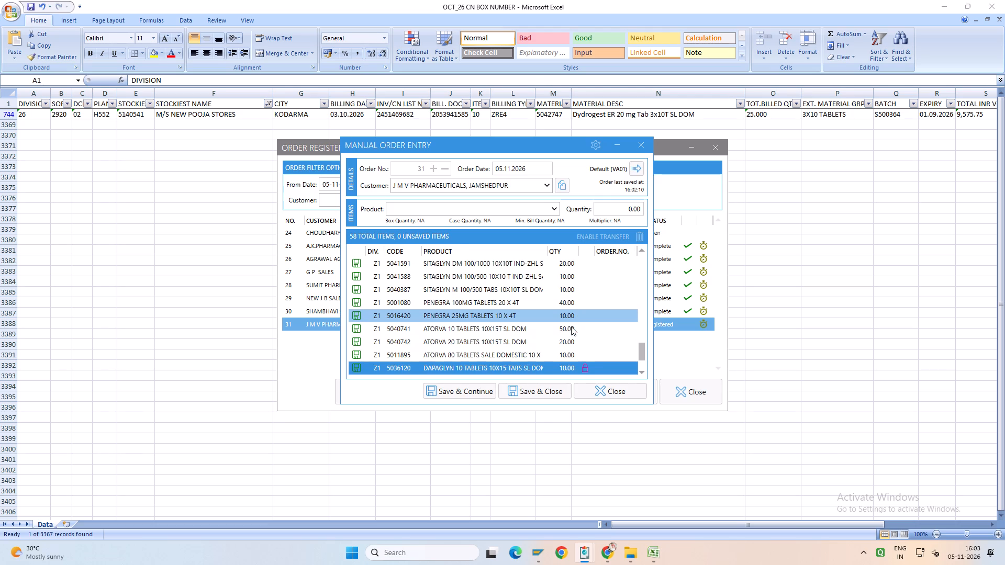
Add DAPAGLYN 10 TABLETS 10X10T SL DOM (code 5040781) to the order with a quantity of 10.
double_click(449, 201)
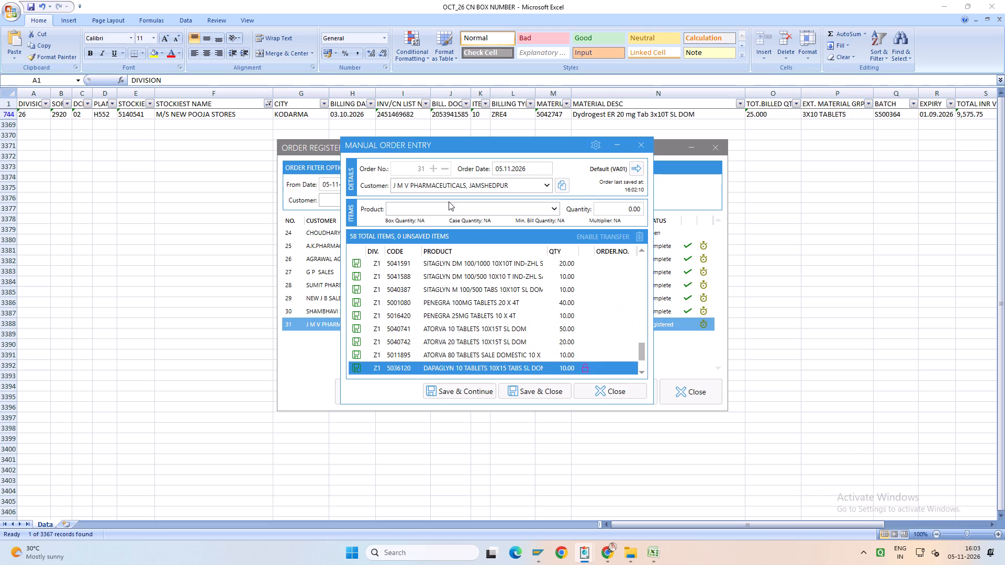
type("DAPAGLYN10")
key("Down")
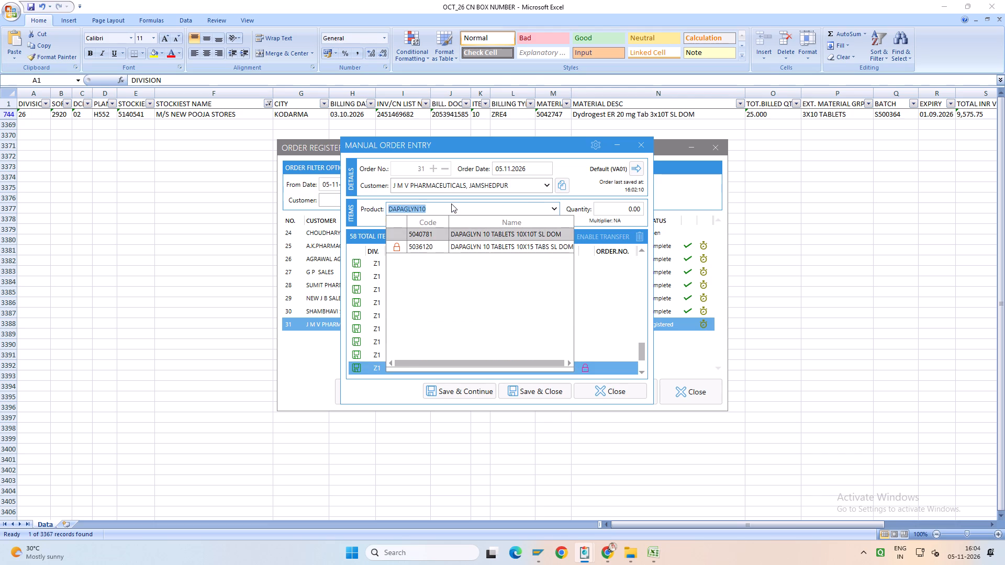
key("Return")
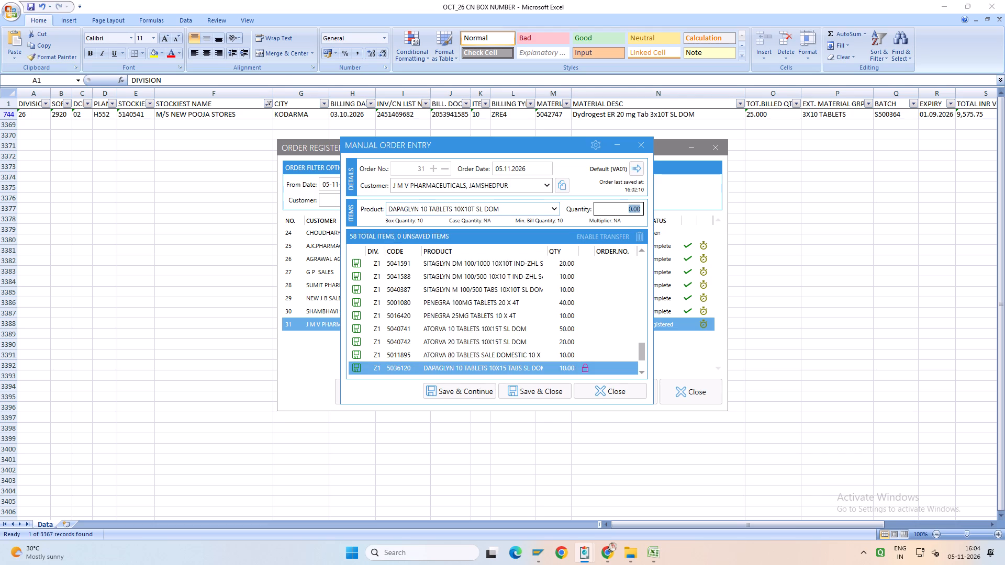
type("10")
key("Return")
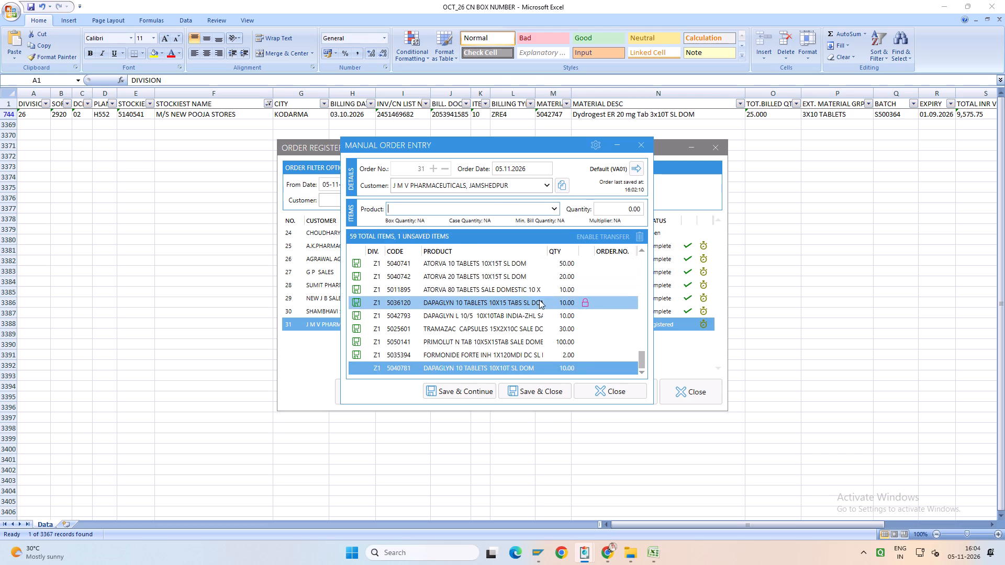
Delete the locked DAPAGLYN 10 TABLETS 10X15 line (code 5036120) from the order.
left_click(548, 301)
left_click(640, 235)
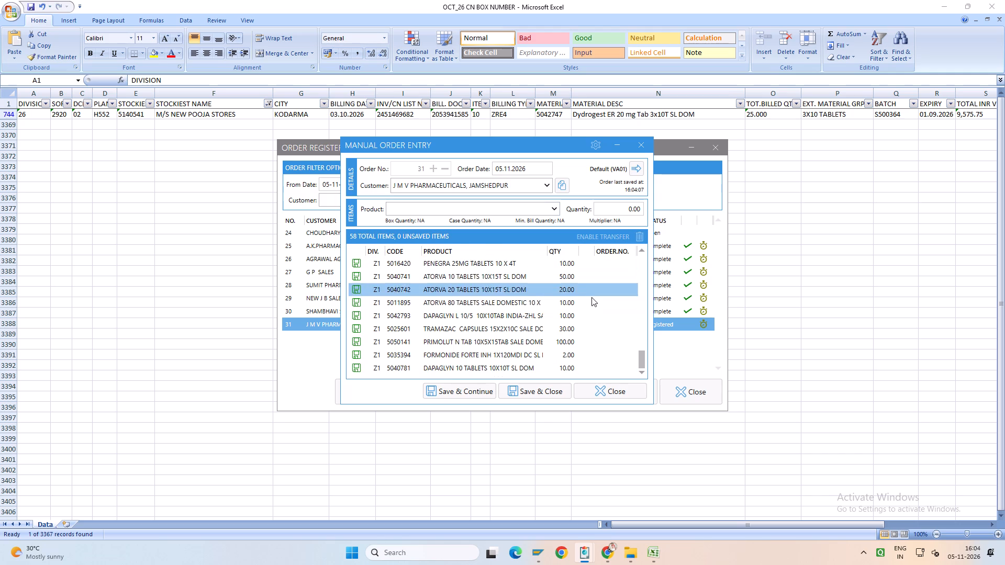
Review the remaining order lines from ATORVA 80 TABLETS to DAPAGLYN 10 TABLETS 10X10T for locked products.
left_click(587, 301)
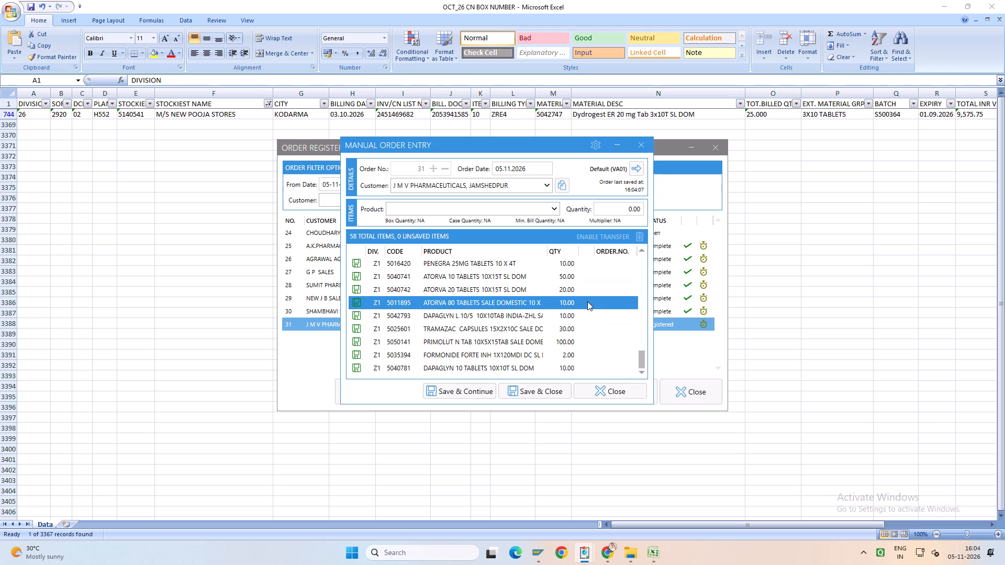
key("Down")
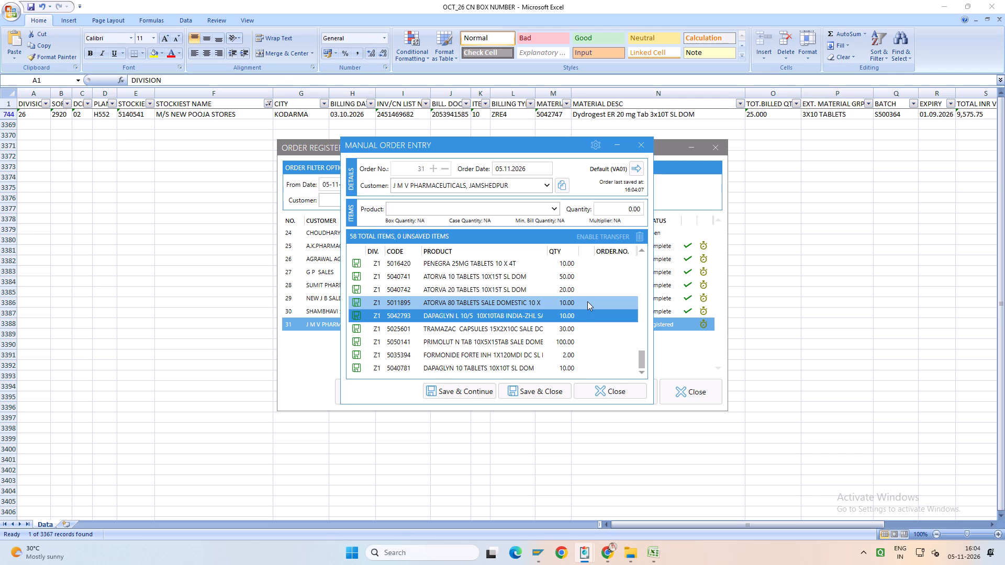
key("Down")
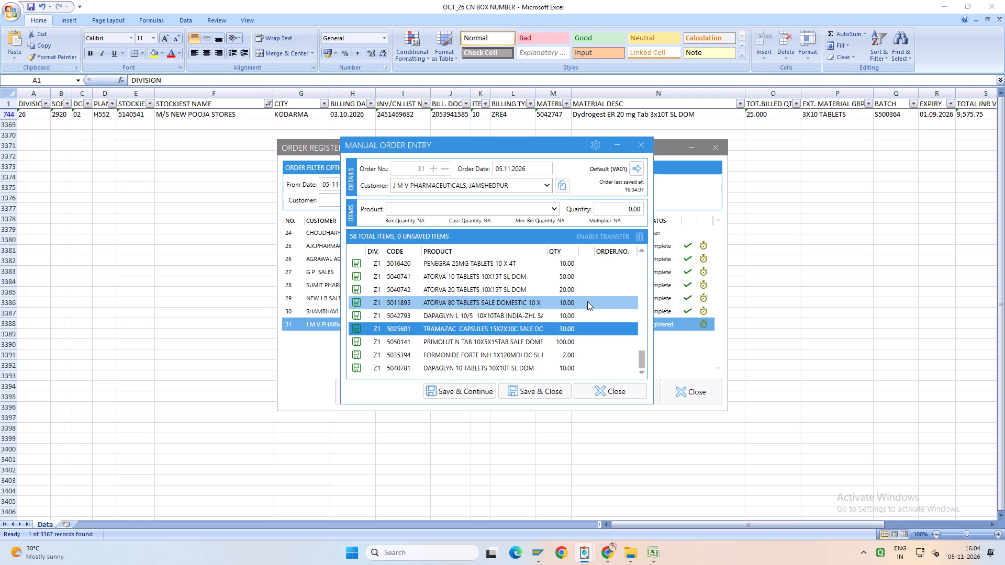
key("Down")
key("Down")
key("Down")
key("Down")
key("Down")
key("Down")
key("Down")
key("Down")
key("Down")
key("Down")
key("Down")
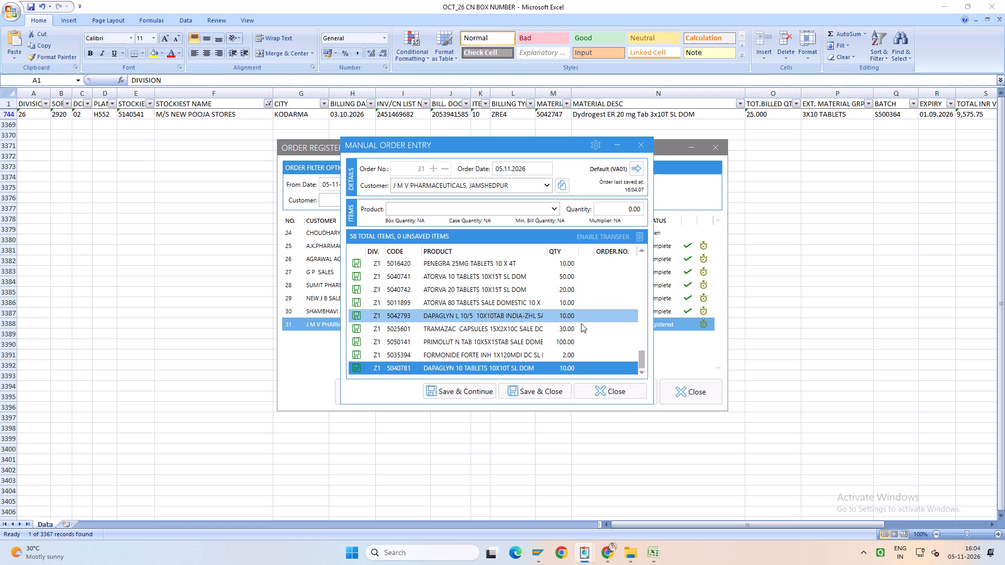
scroll(420, 295, "up", 20)
scroll(420, 295, "up", 2)
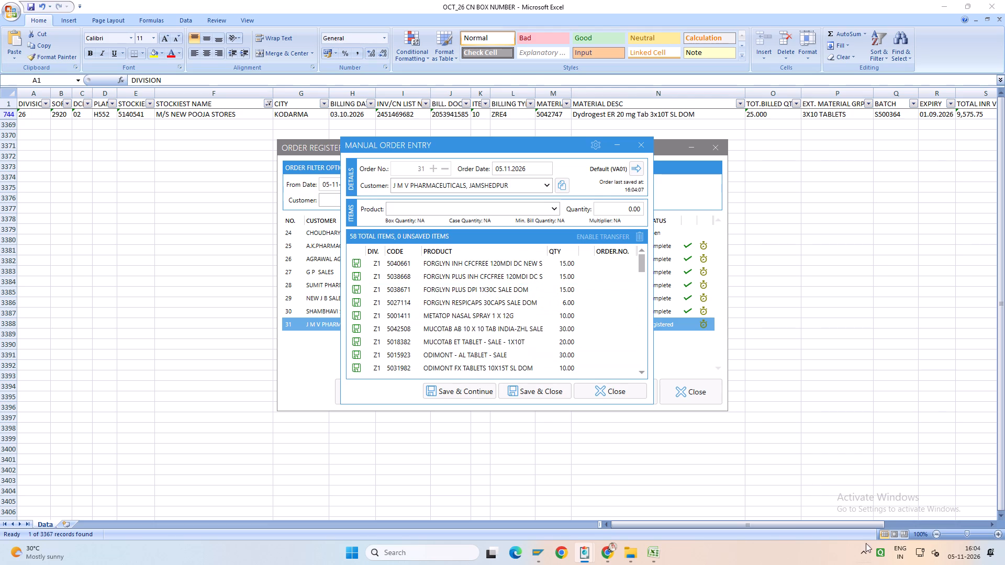
Show the hidden system tray icons.
left_click(861, 551)
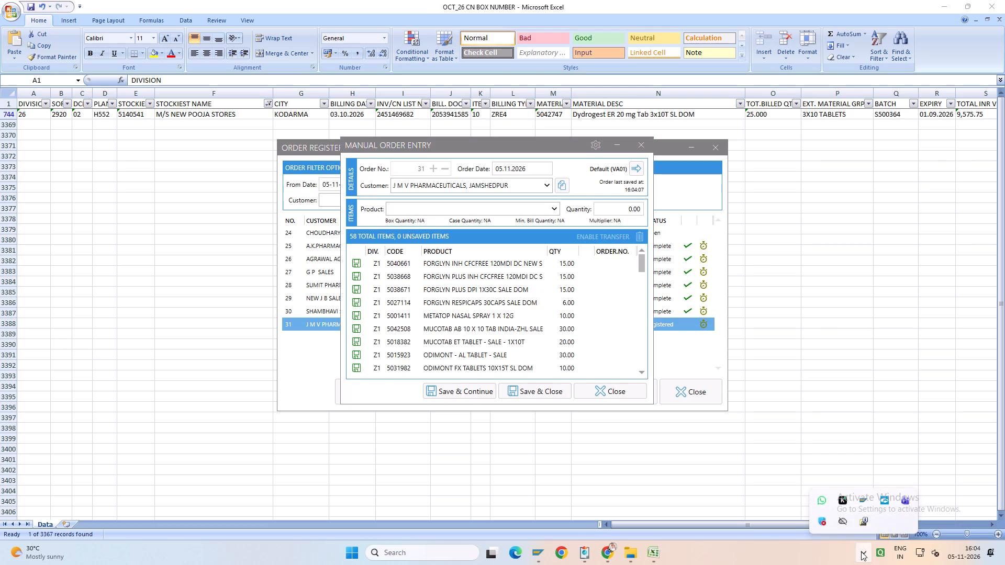